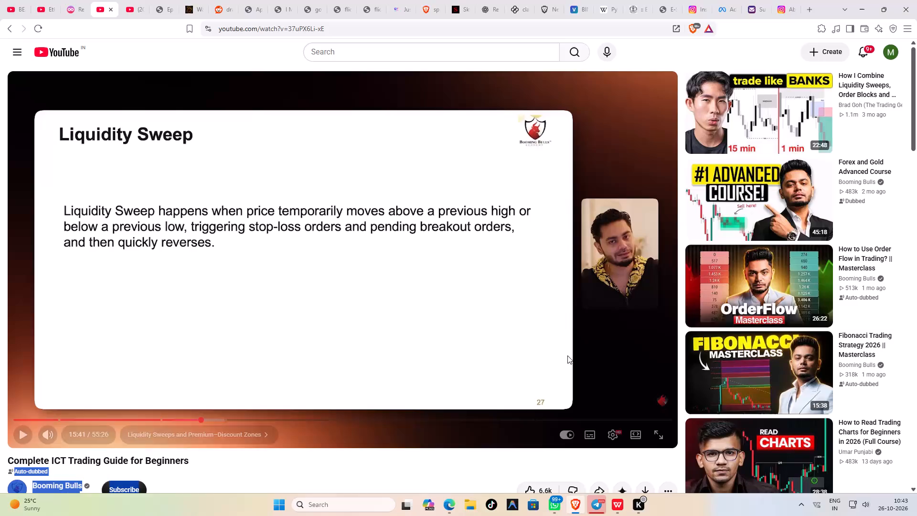
Switch to the Fundingpips site in Microsoft Edge and examine the recent candles on the XAUUSD M15 chart.
click(450, 505)
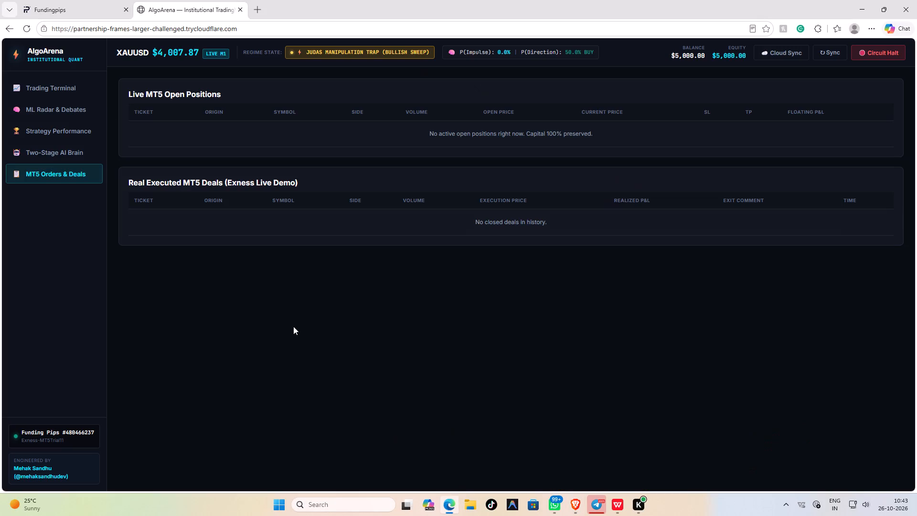
click(35, 8)
scroll(824, 334, up, 11)
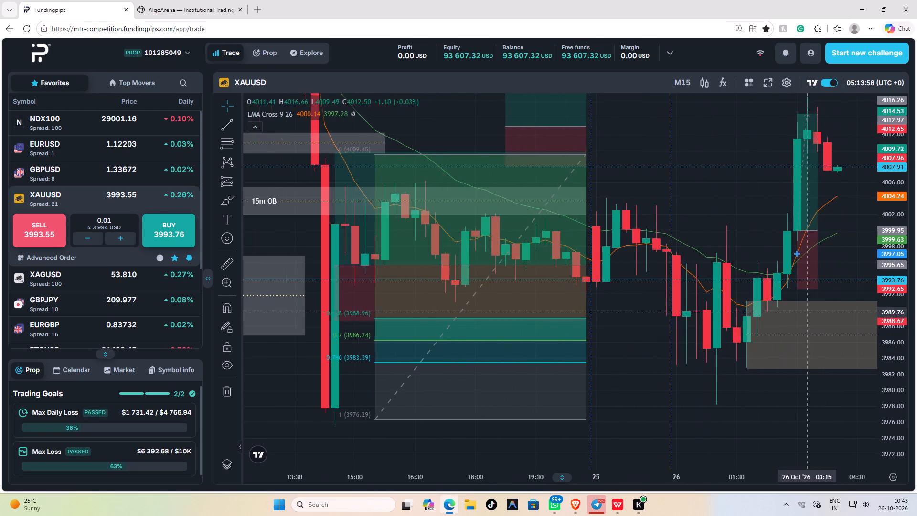
scroll(811, 312, up, 16)
drag(773, 216, 728, 278)
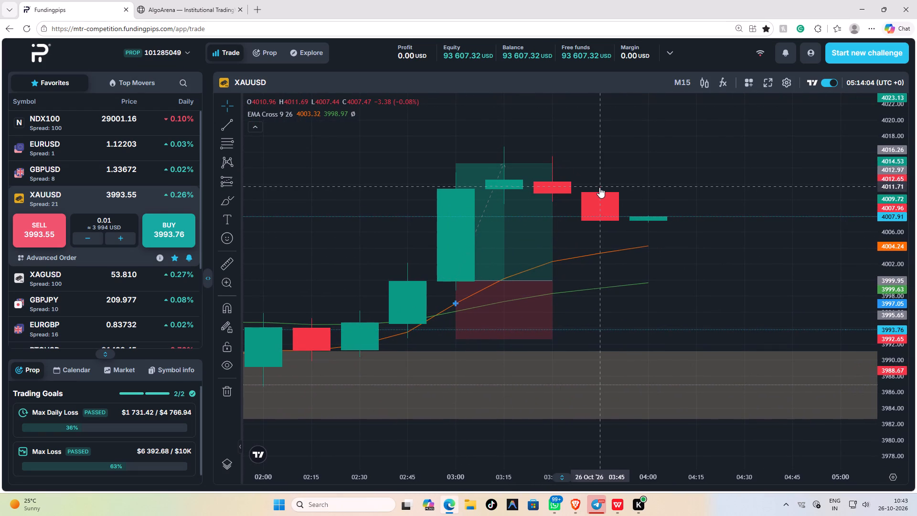
scroll(600, 186, down, 1)
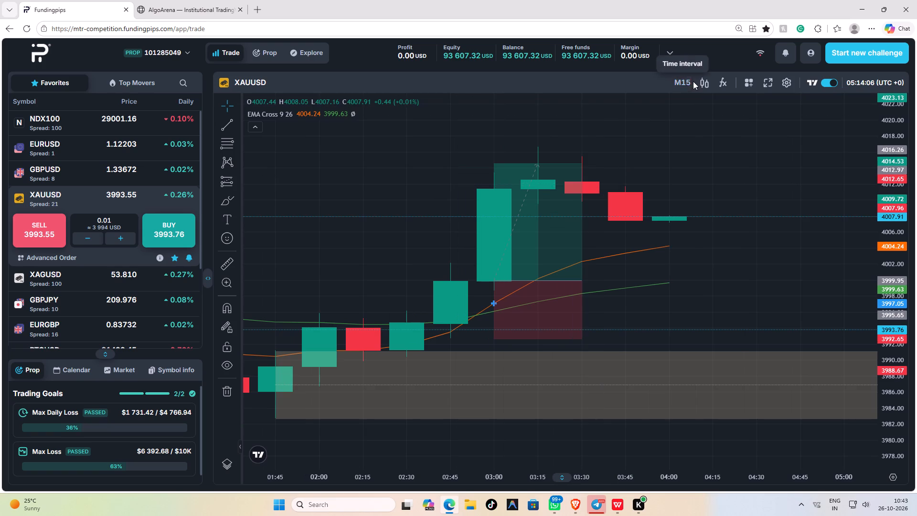
Set the XAUUSD chart's time interval to M5.
click(683, 84)
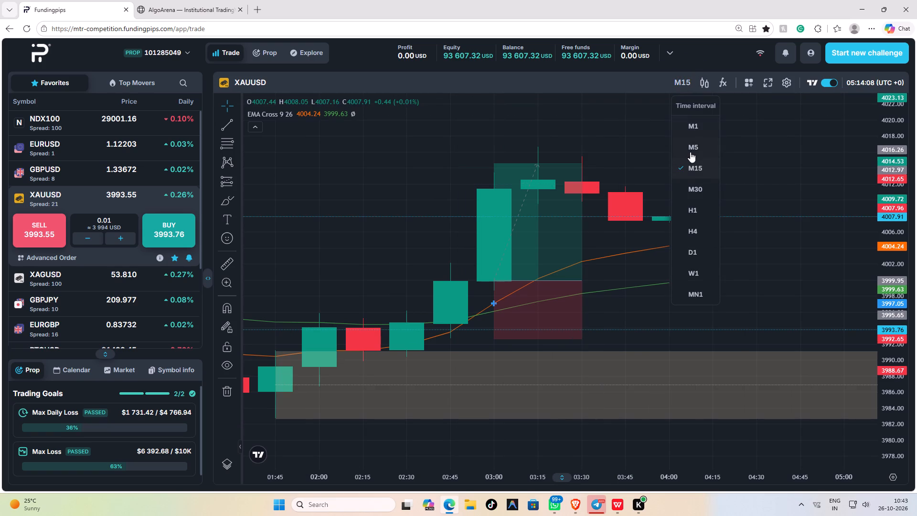
click(697, 145)
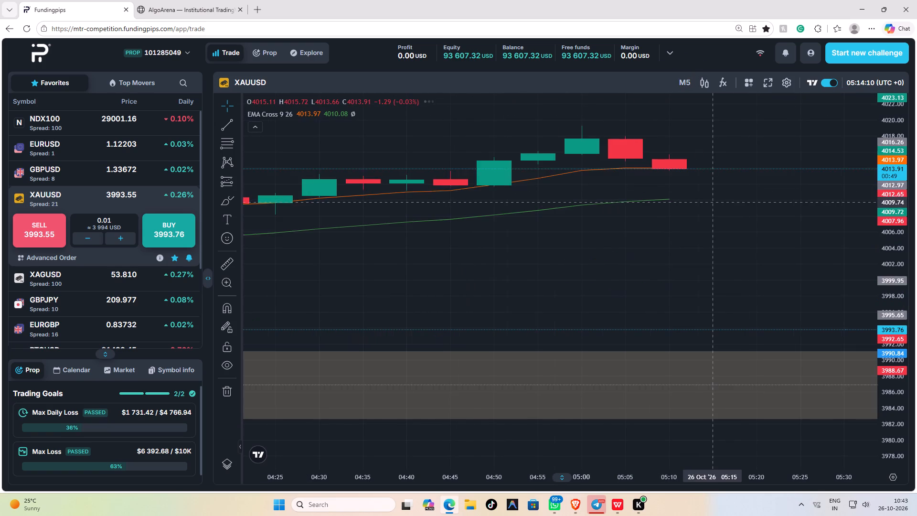
Examine XAUUSD price action on the M5 chart from the latest candles back to 23 Oct, including the marked 5m and 15m order blocks.
scroll(722, 203, up, 2)
scroll(722, 203, down, 18)
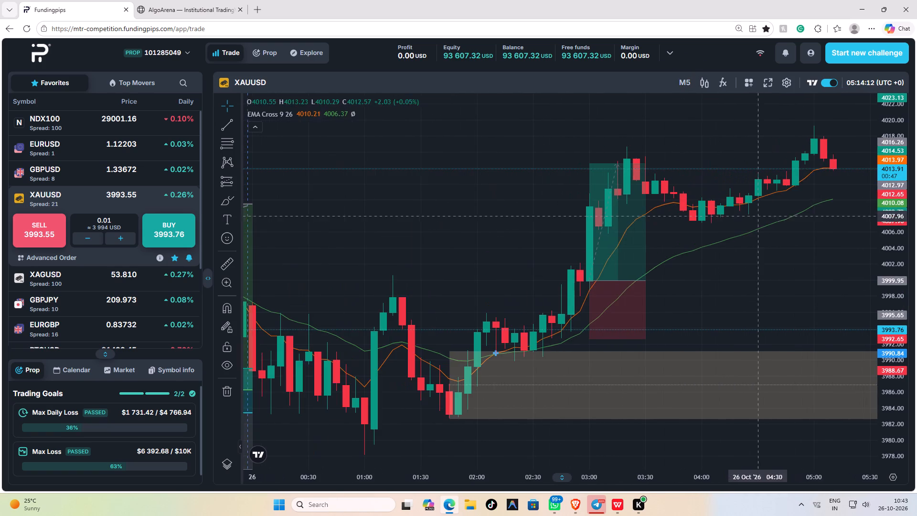
drag(823, 251, 702, 269)
scroll(685, 270, up, 1)
scroll(685, 269, down, 4)
drag(754, 243, 752, 245)
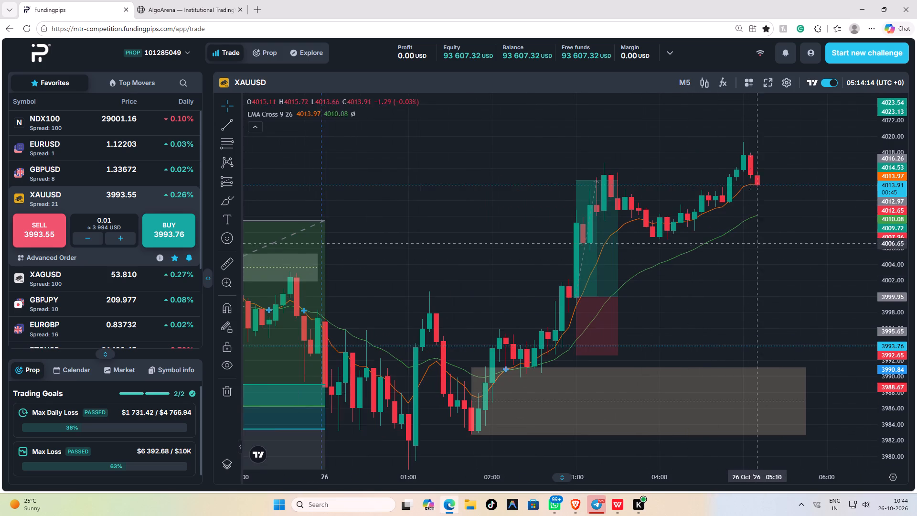
drag(752, 245, 671, 266)
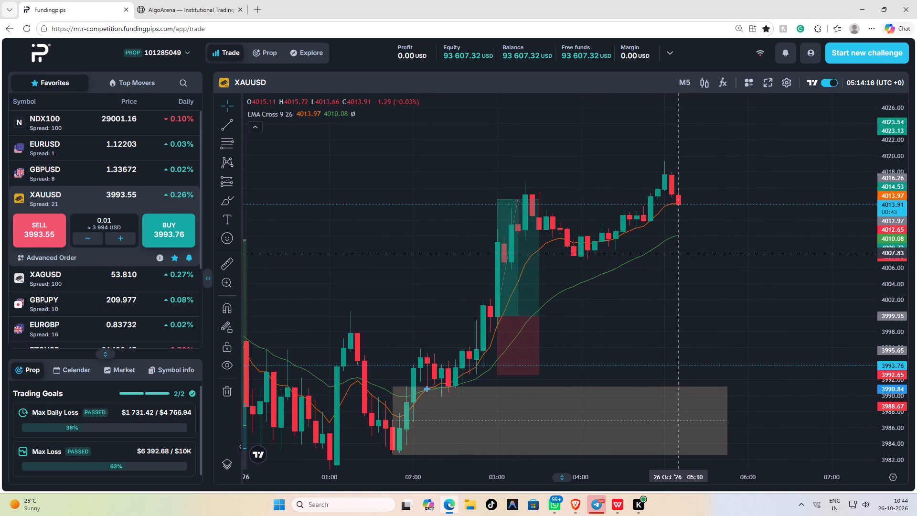
scroll(676, 253, down, 1)
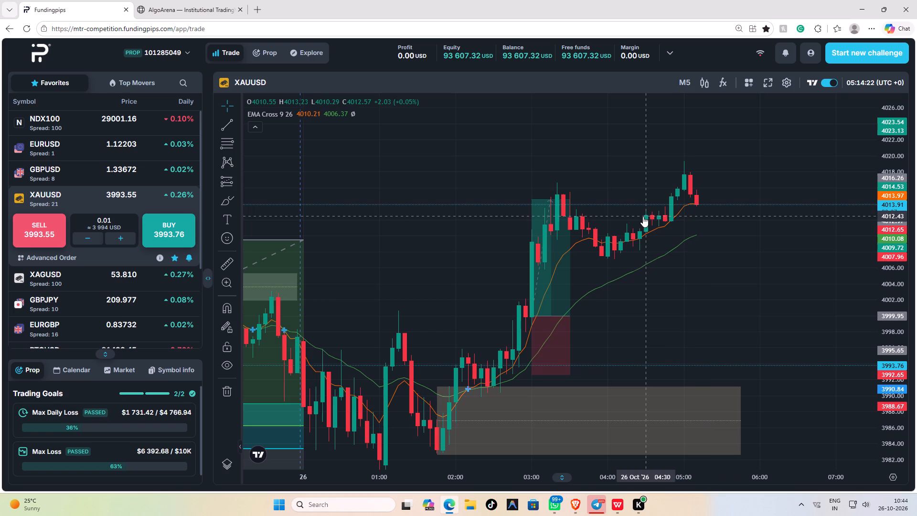
scroll(663, 289, down, 3)
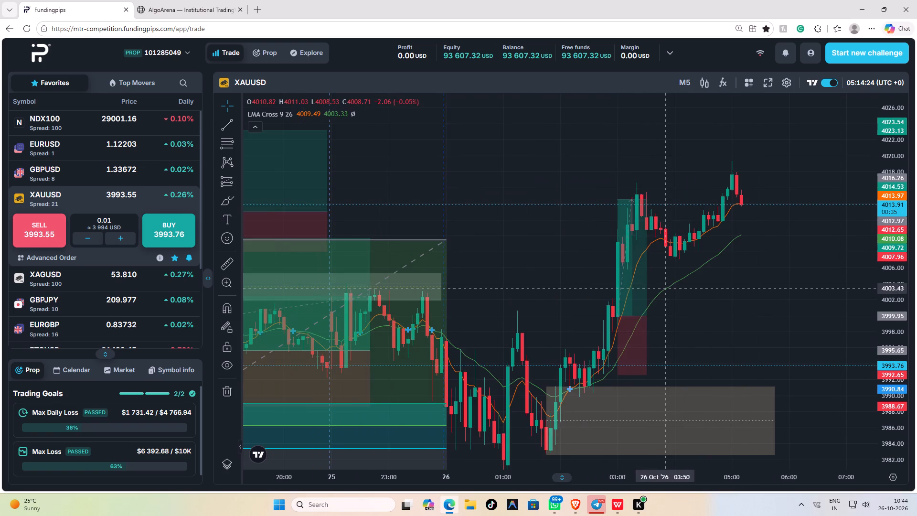
scroll(663, 289, down, 6)
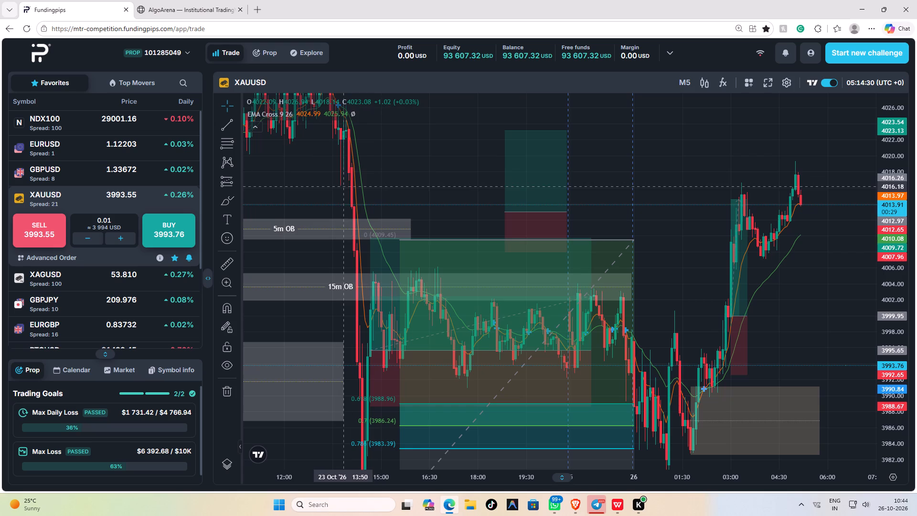
scroll(326, 179, down, 5)
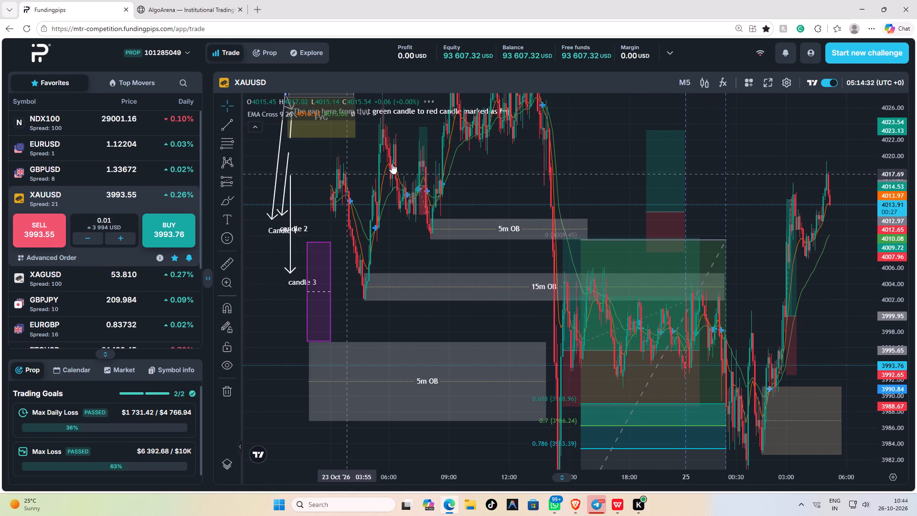
click(489, 157)
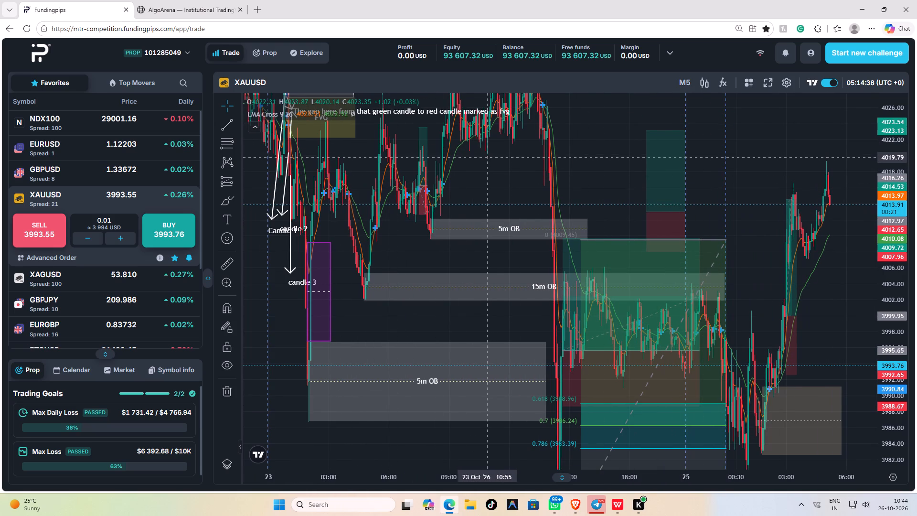
click(487, 161)
click(487, 161)
drag(489, 161, 443, 163)
scroll(443, 163, up, 7)
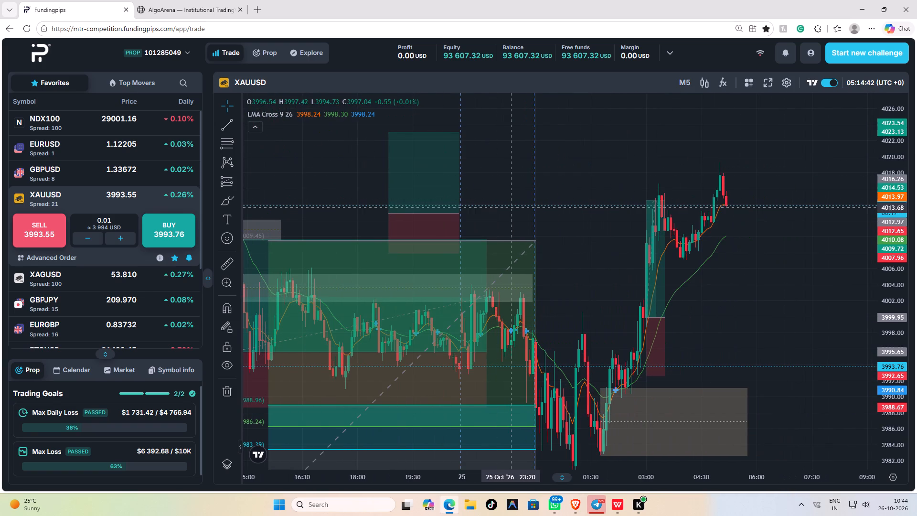
Resize the 5m OB box above the 15m OB so that it ends at about 14:35 on 23 Oct.
scroll(521, 205, down, 2)
drag(386, 229, 702, 236)
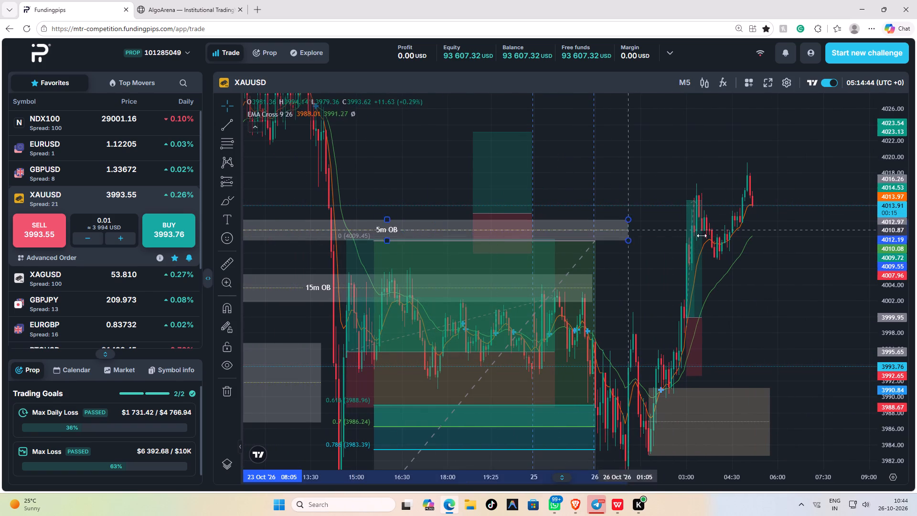
drag(702, 236, 800, 237)
drag(803, 230, 496, 226)
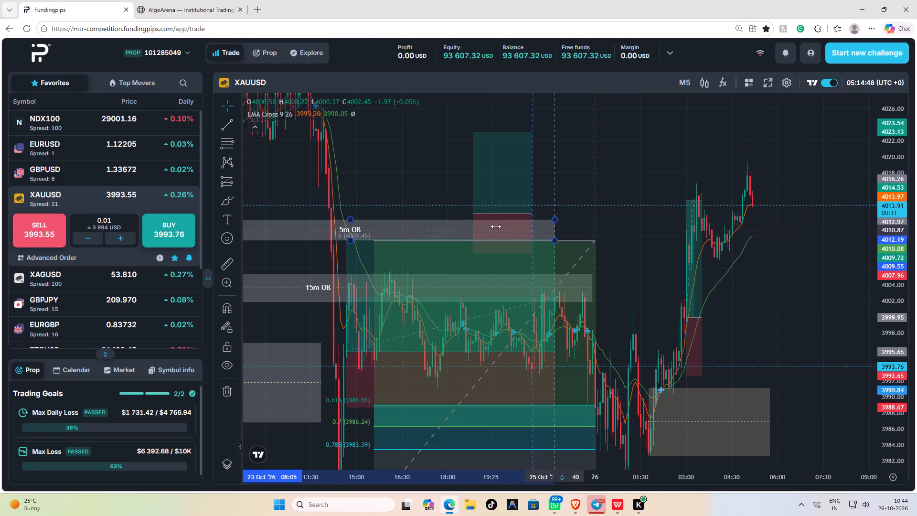
drag(496, 226, 343, 217)
Examine the latest M5 candles on 26 Oct against the two EMA Cross lines at a closer price scale.
scroll(420, 217, up, 6)
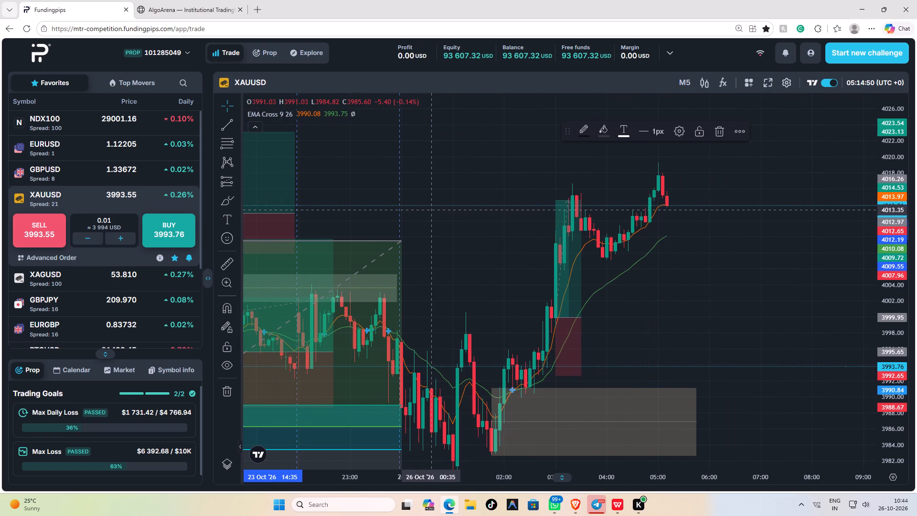
scroll(432, 210, up, 4)
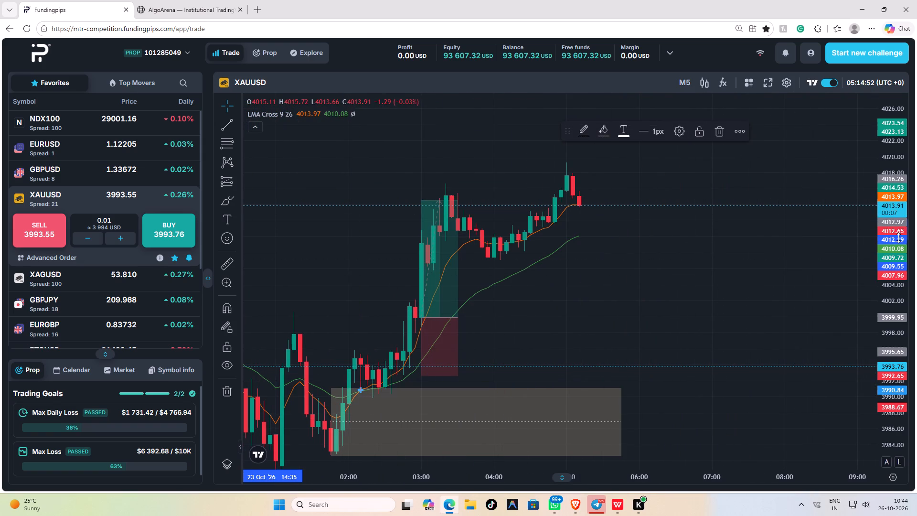
drag(897, 236, 886, 160)
scroll(682, 228, up, 5)
drag(553, 221, 598, 276)
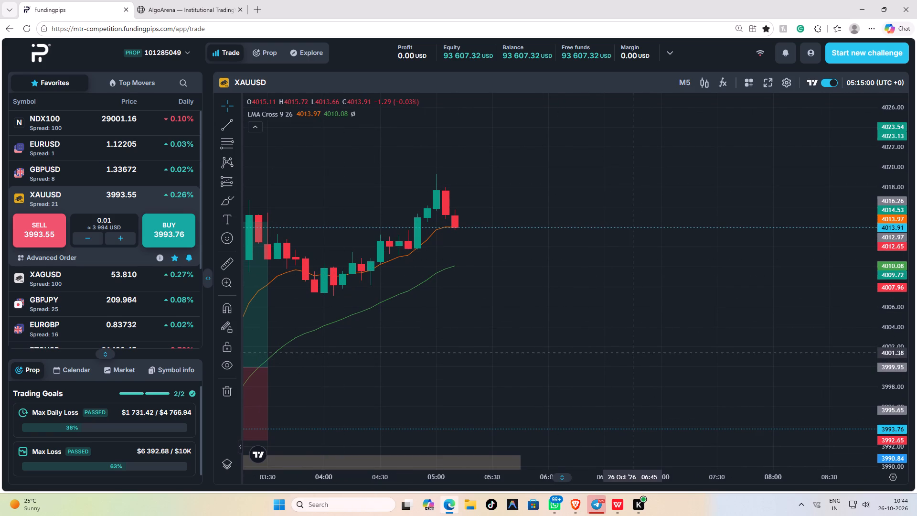
click(456, 267)
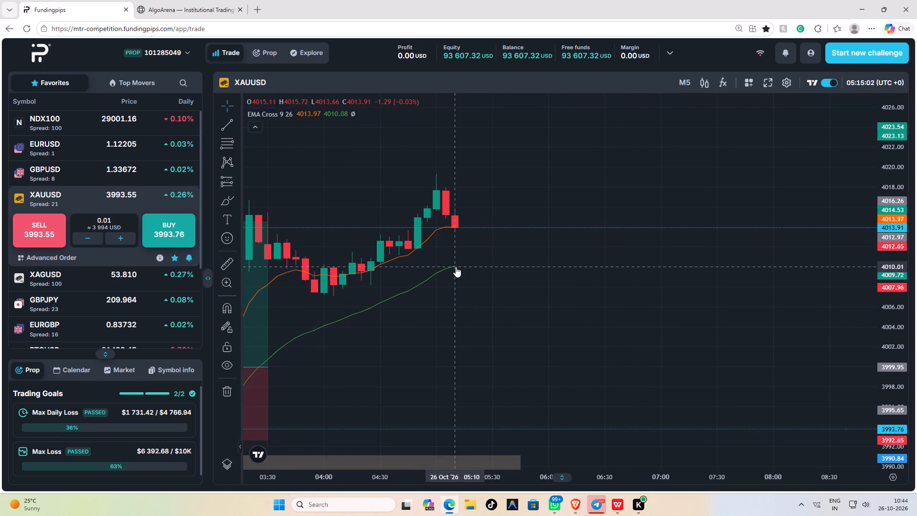
click(378, 372)
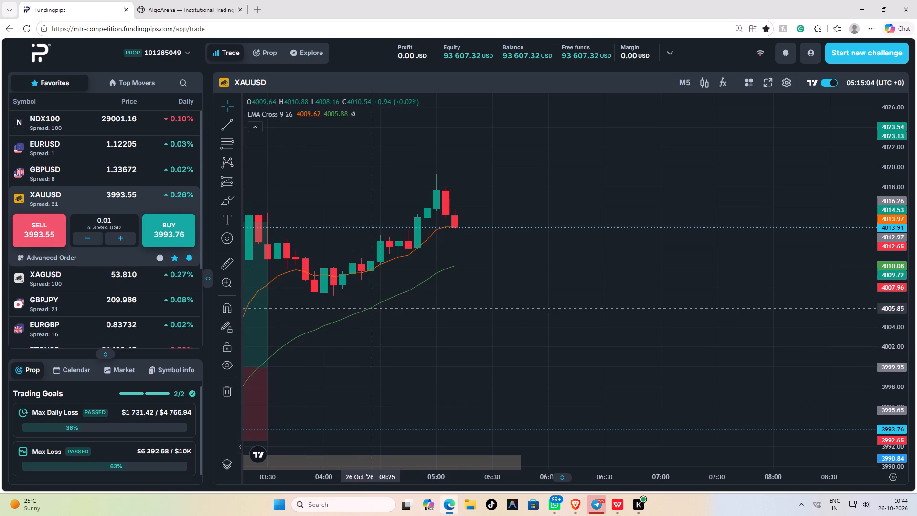
Return to the paused ICT trading guide video on YouTube in the Brave browser.
click(856, 11)
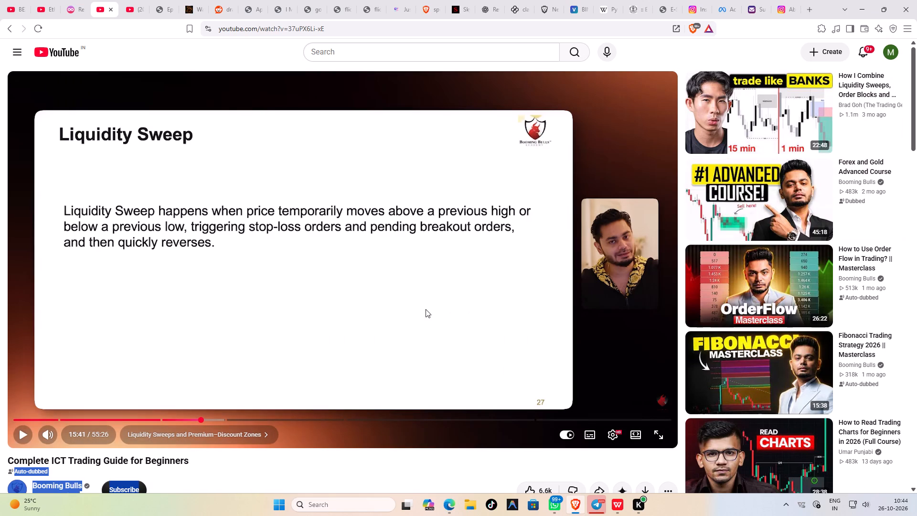
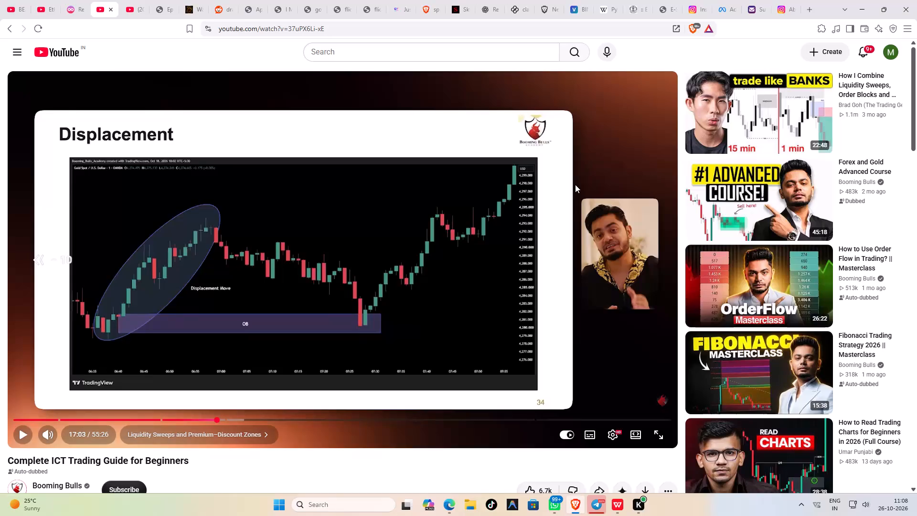
Rewind the ICT video to 16:58 in the Displacement section, replay it briefly and leave it paused.
key(Left)
key(space)
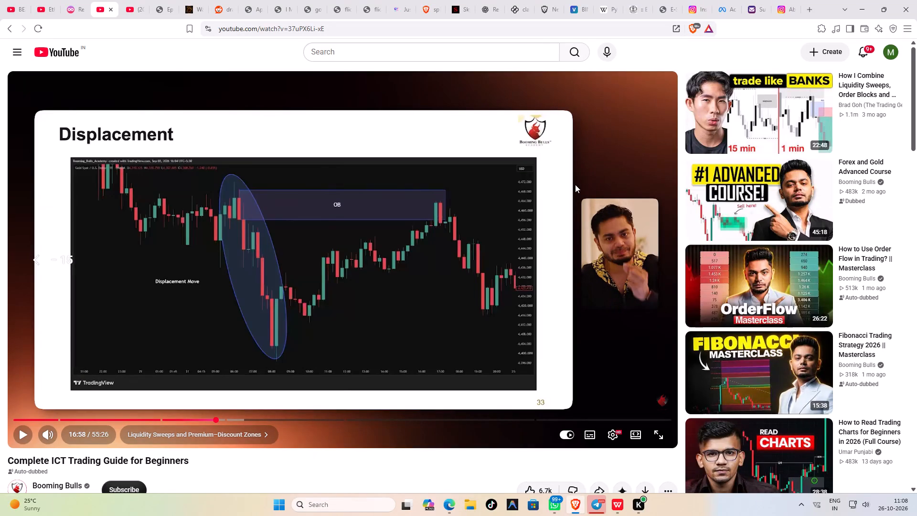
key(space)
key(space)
key(space)
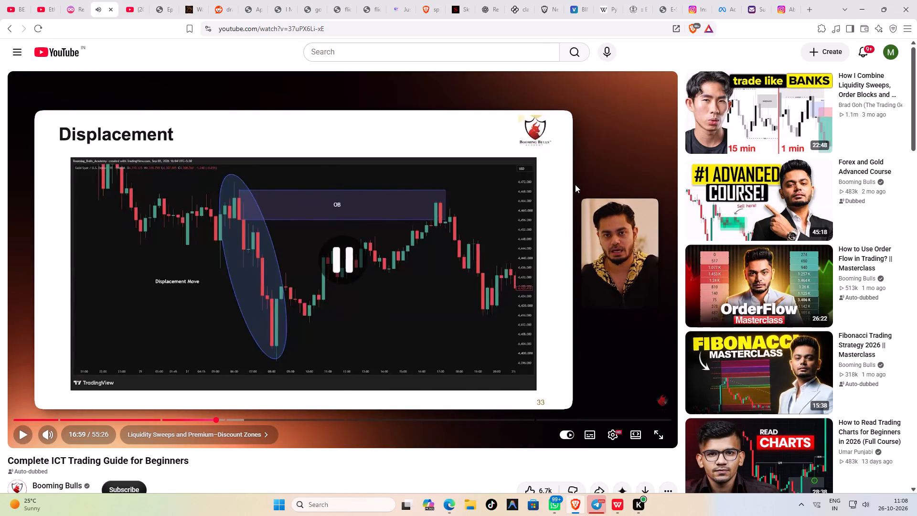
Switch to WPS Office and create a new Docs document.
click(618, 502)
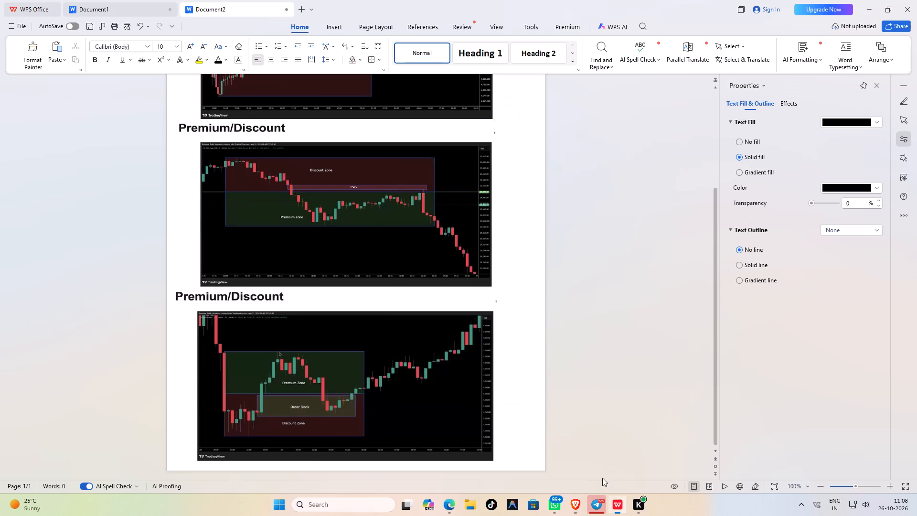
click(299, 9)
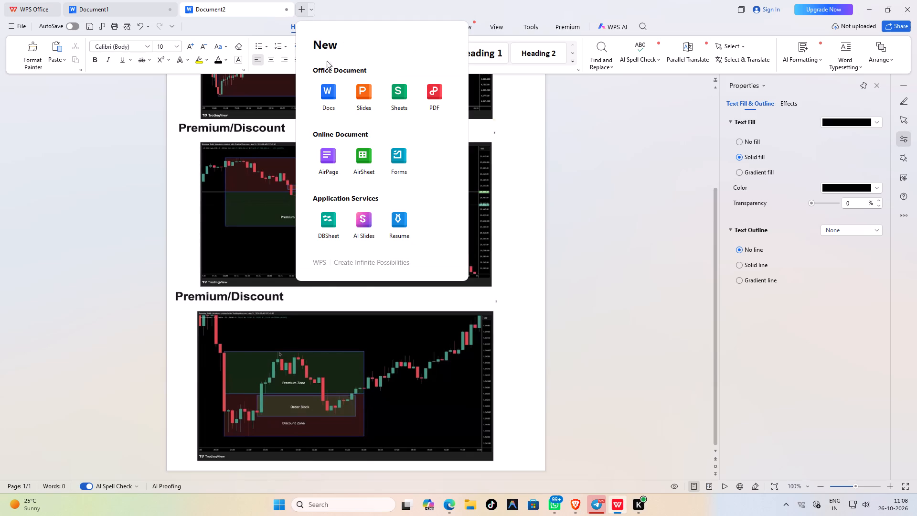
click(330, 92)
Switch to the Fundingpips XAUUSD chart in Microsoft Edge and reload the page.
click(446, 504)
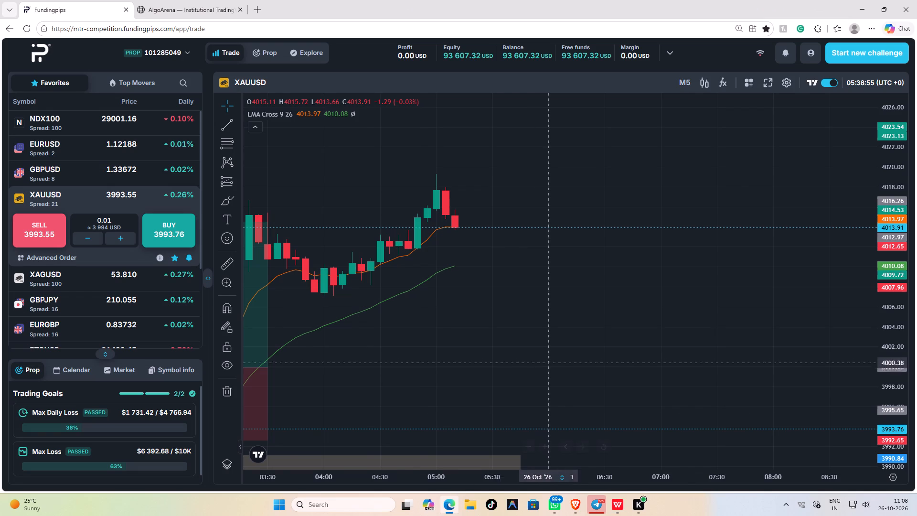
scroll(546, 361, down, 2)
click(31, 26)
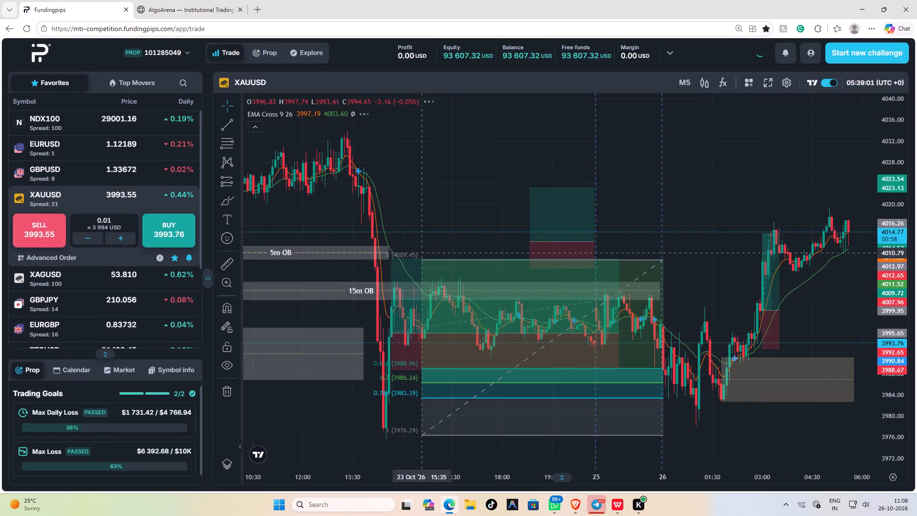
Examine the latest M5 candles on 26 Oct against the EMA Cross lines and the order block box below them.
scroll(673, 183, up, 16)
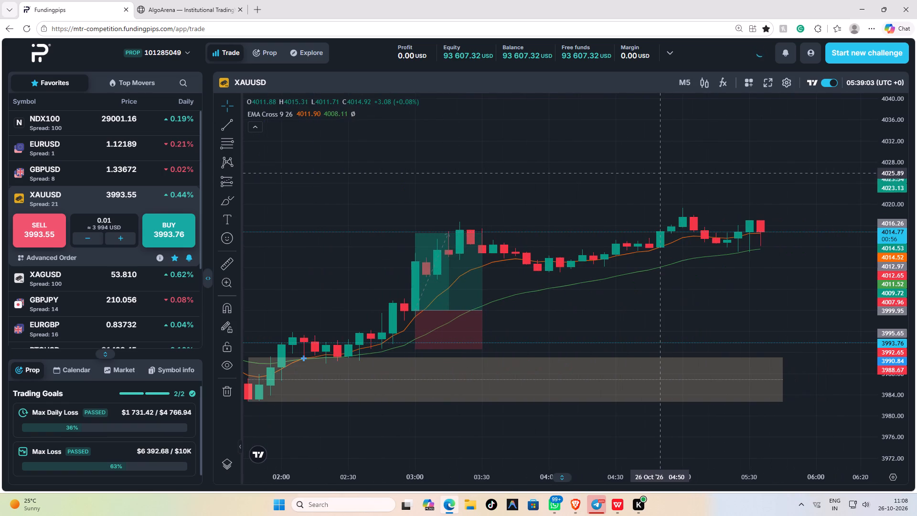
drag(808, 287, 766, 289)
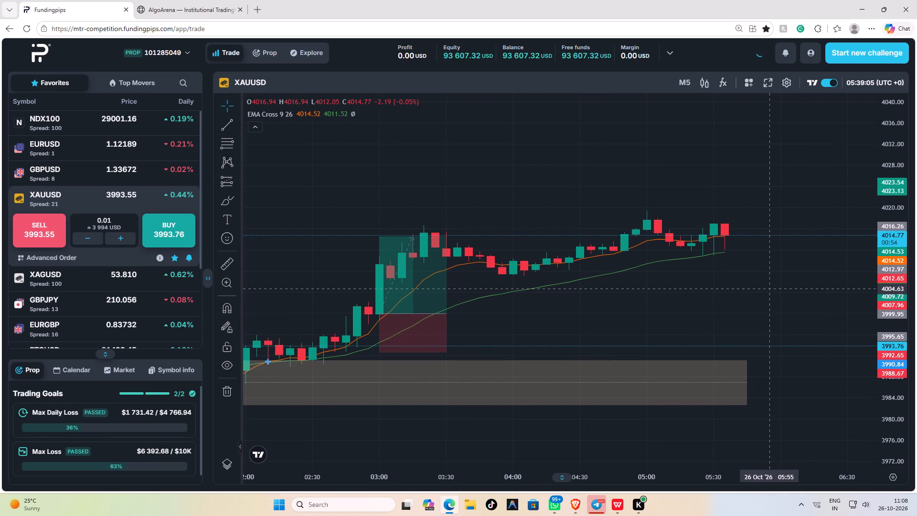
drag(888, 244, 880, 201)
scroll(795, 263, up, 3)
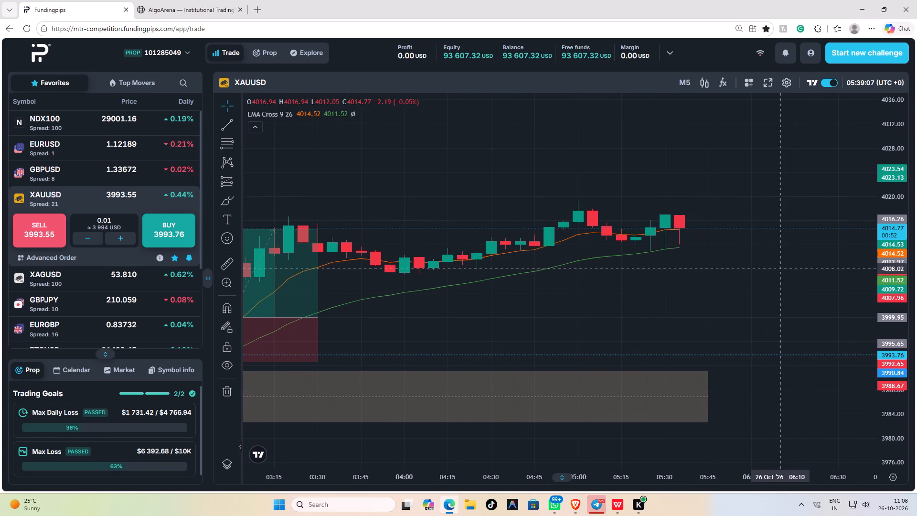
scroll(722, 286, down, 3)
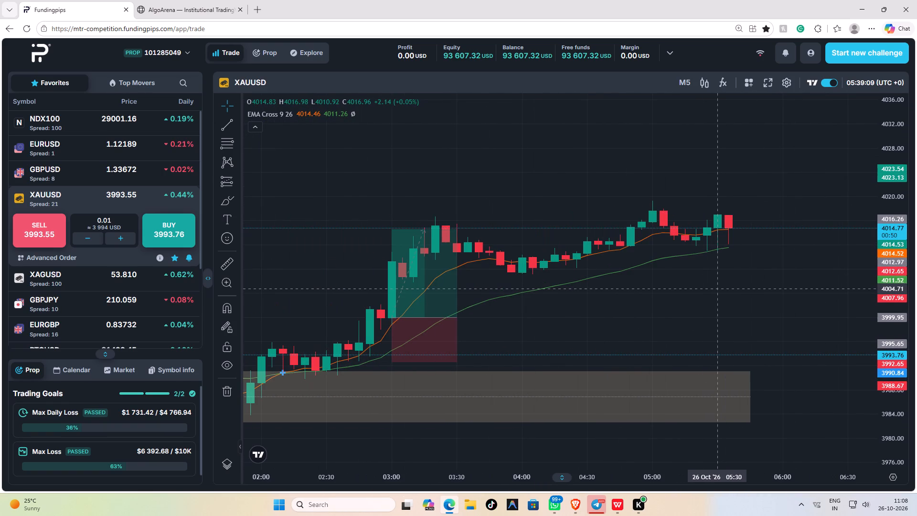
scroll(718, 289, down, 1)
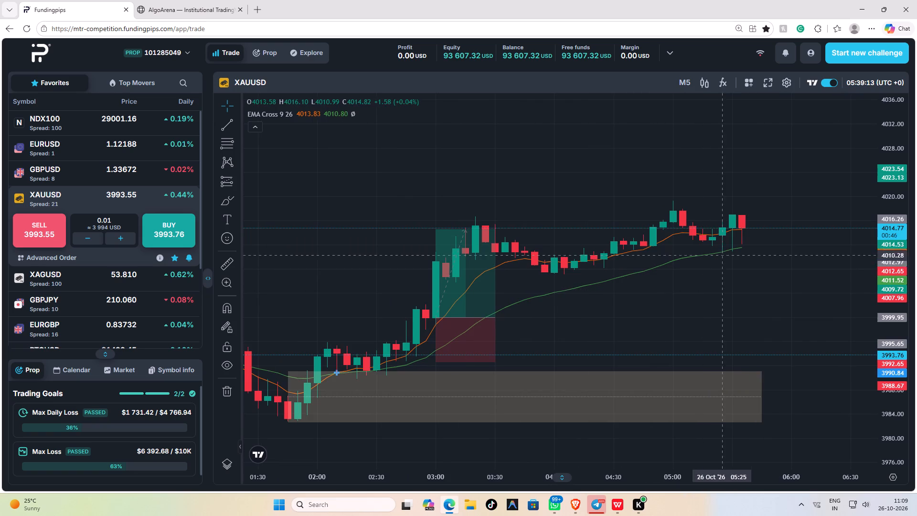
scroll(757, 247, up, 2)
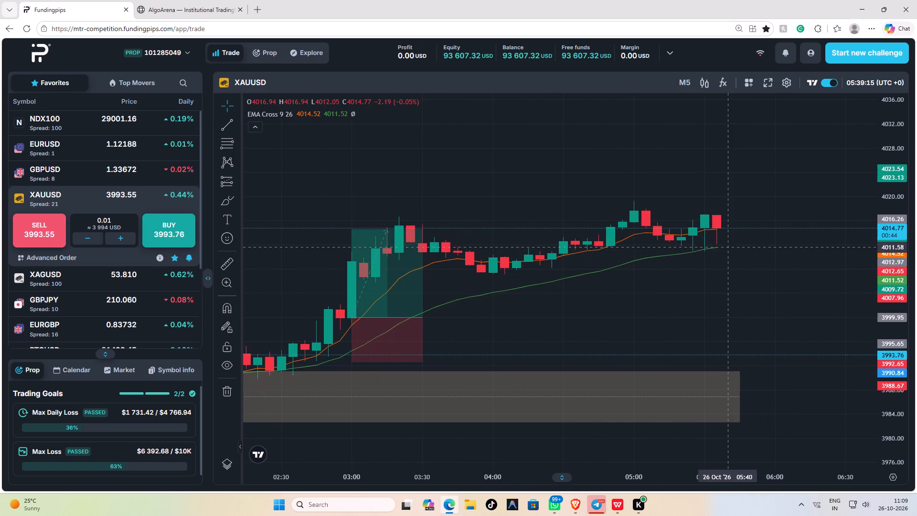
scroll(751, 197, down, 6)
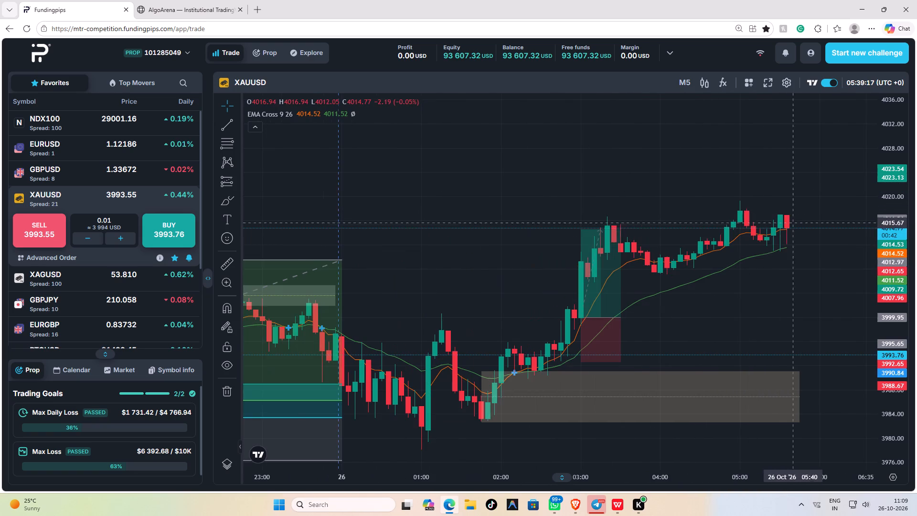
drag(823, 262, 697, 279)
Check XAUUSD on the M15 interval around the 26 Oct rally, and return the chart to M5.
click(691, 88)
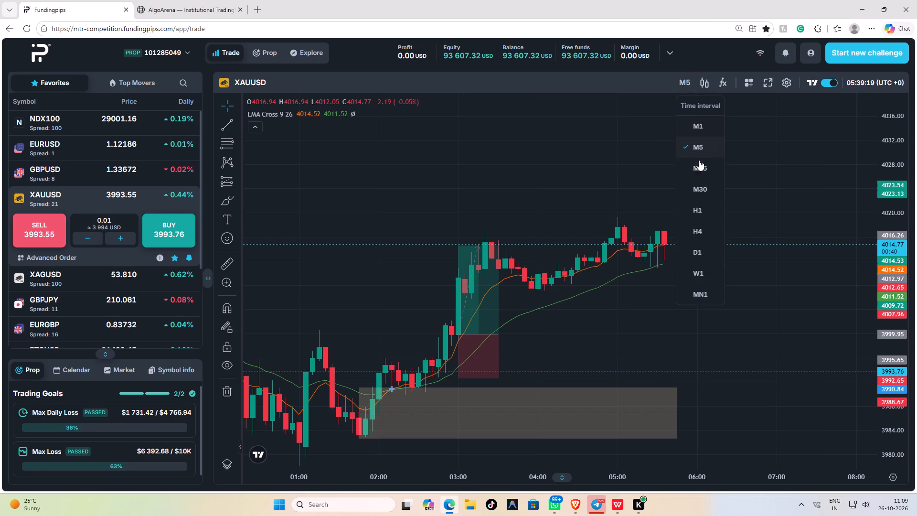
click(700, 169)
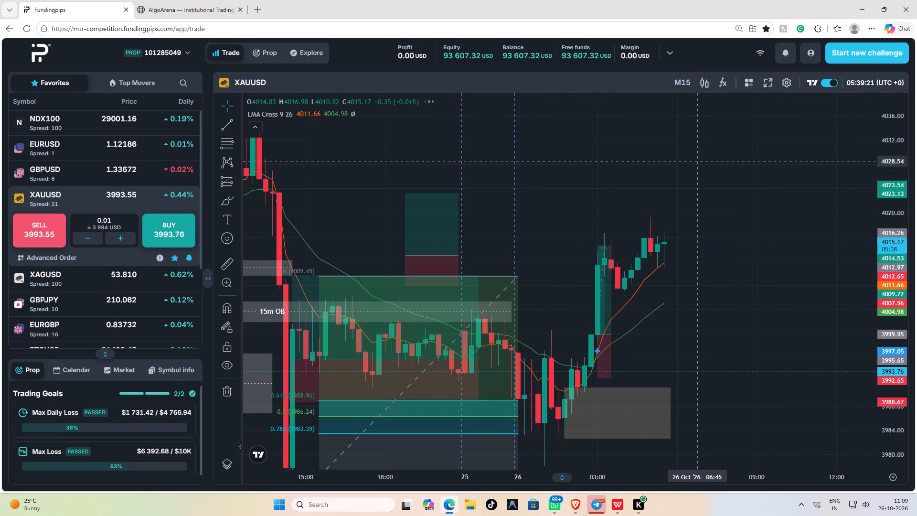
scroll(711, 187, down, 3)
scroll(728, 189, up, 5)
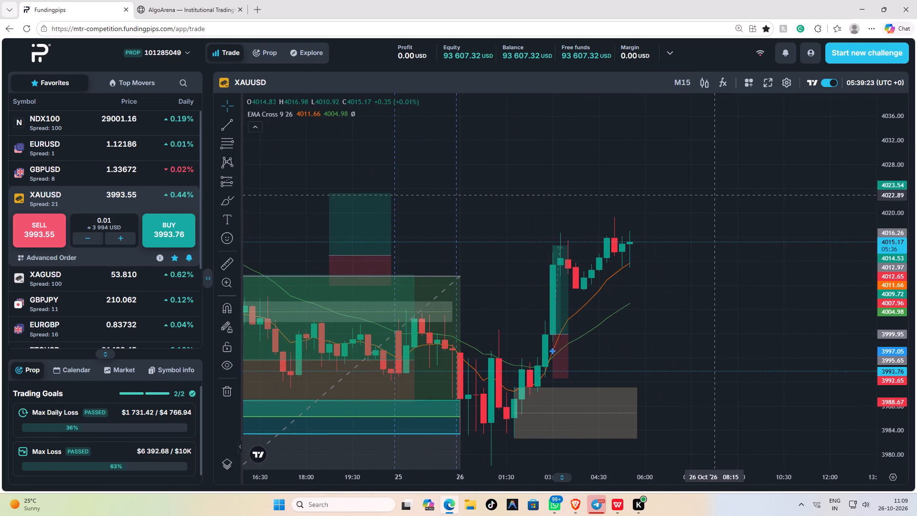
click(689, 86)
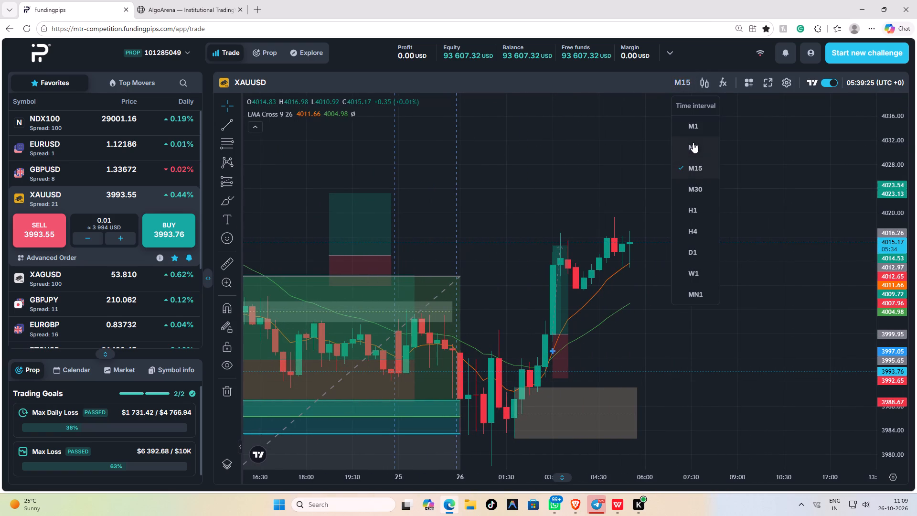
click(693, 142)
Extend the 5m OB box forward past the latest candles so that it ends at about 06:30 on 26 Oct.
scroll(667, 220, down, 7)
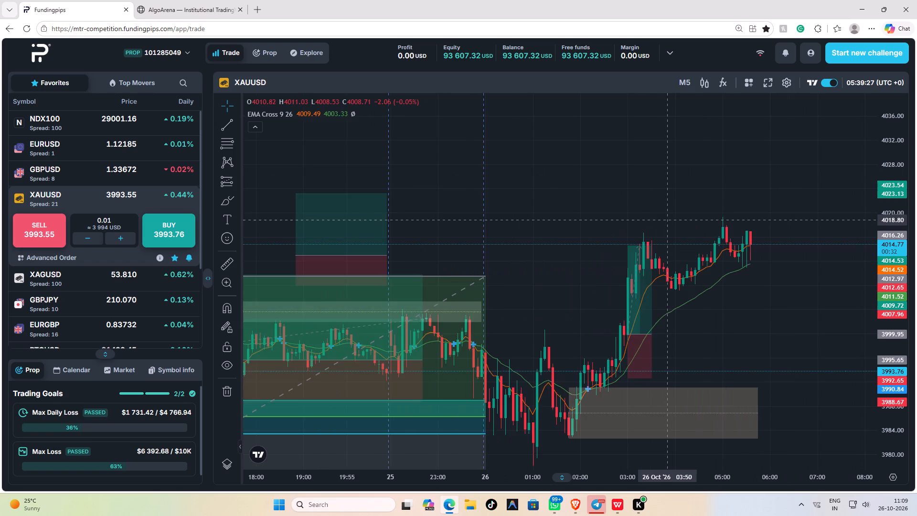
scroll(668, 220, down, 3)
scroll(666, 216, up, 1)
scroll(664, 217, down, 2)
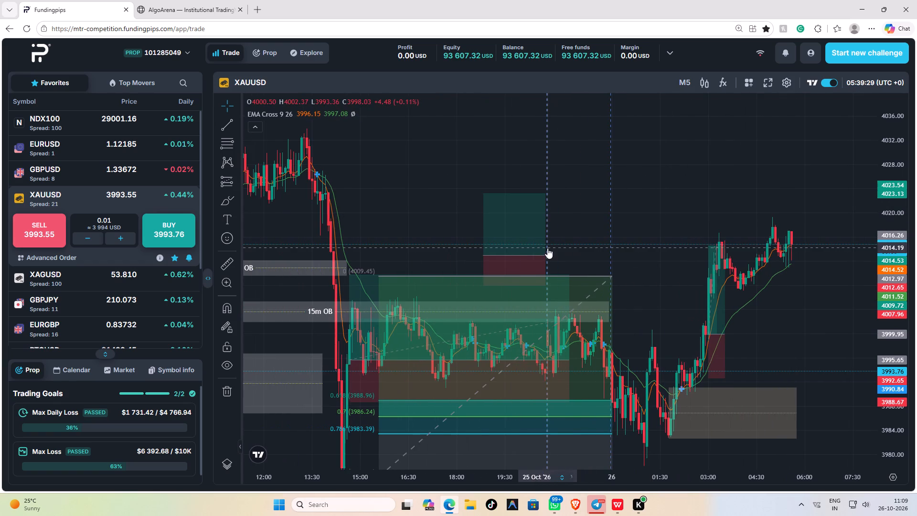
drag(547, 248, 554, 248)
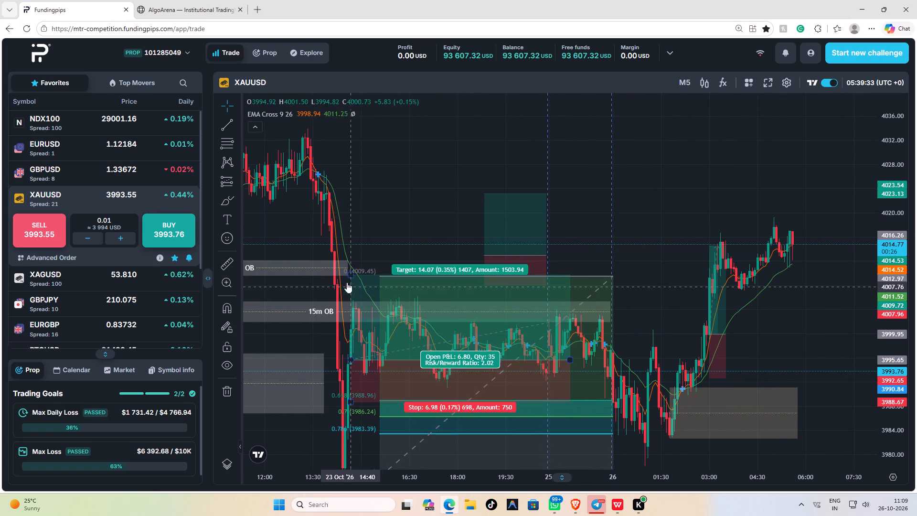
click(342, 271)
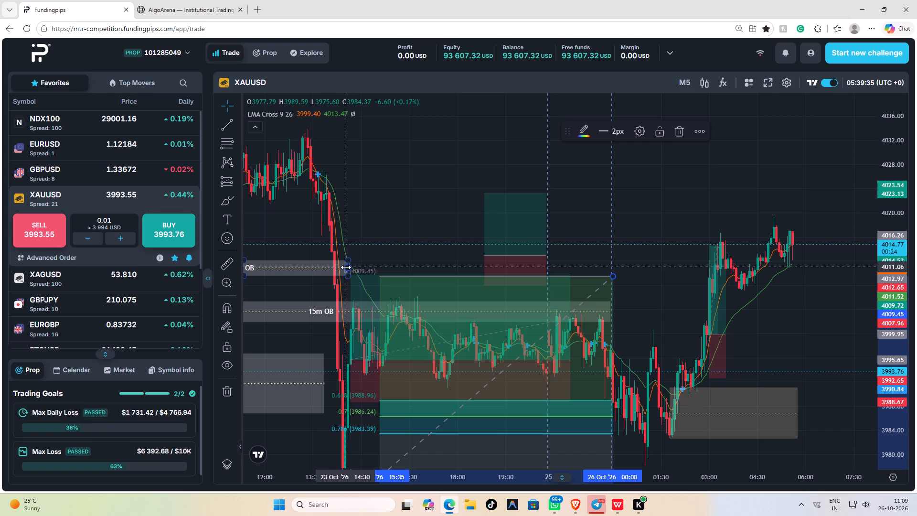
drag(346, 267, 822, 266)
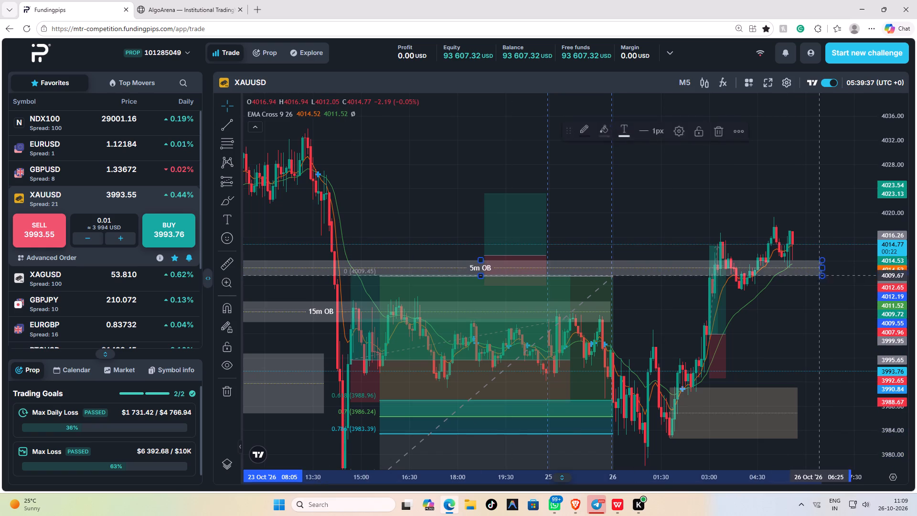
click(796, 313)
Examine the latest M5 candles against the extended 5m OB box at a closer price scale.
scroll(796, 313, up, 12)
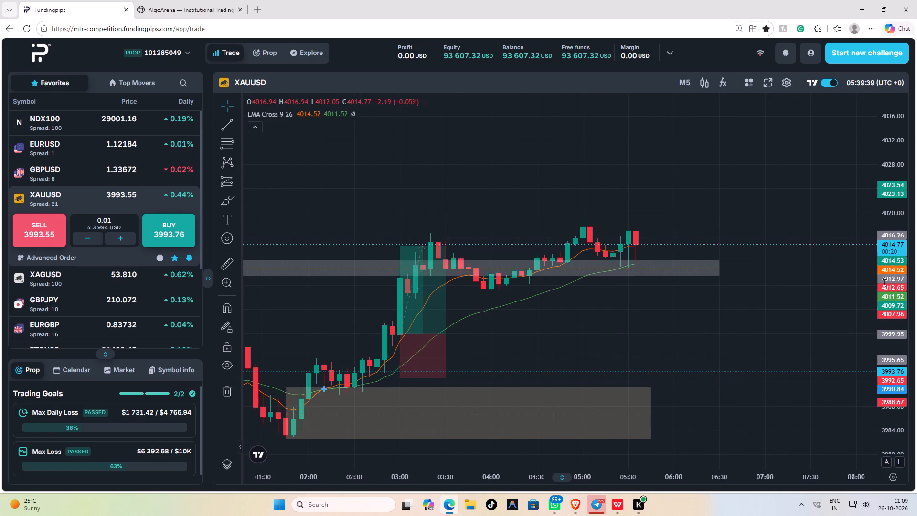
drag(885, 282, 854, 148)
scroll(783, 234, up, 3)
scroll(759, 225, down, 2)
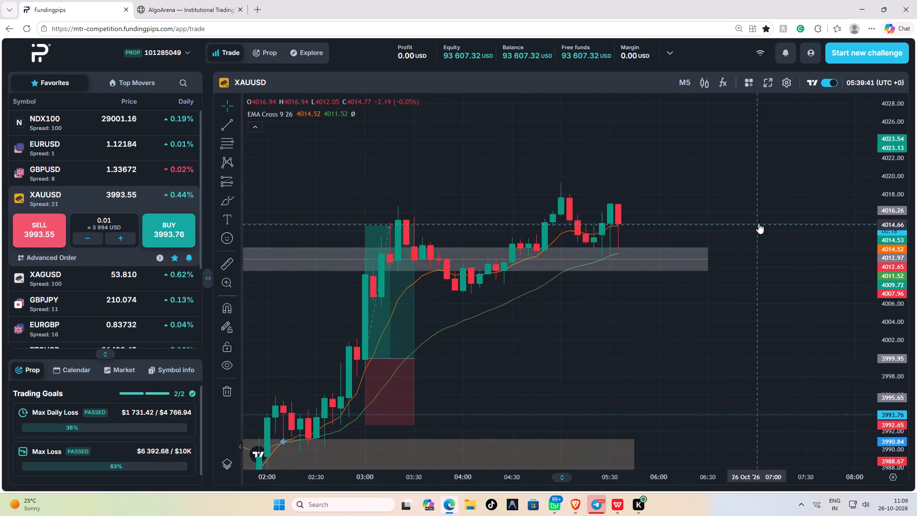
drag(743, 188, 744, 234)
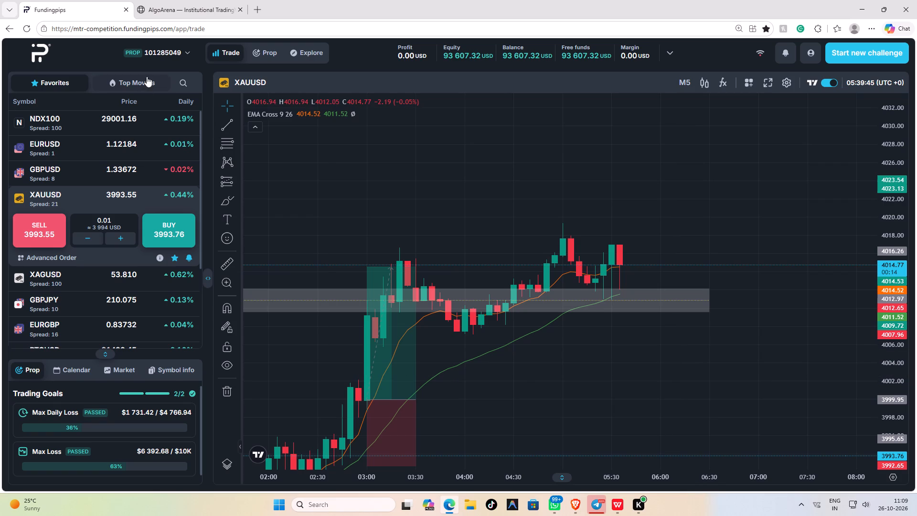
Reload the Fundingpips page and examine the newest M5 candles around the 5m OB box.
click(28, 27)
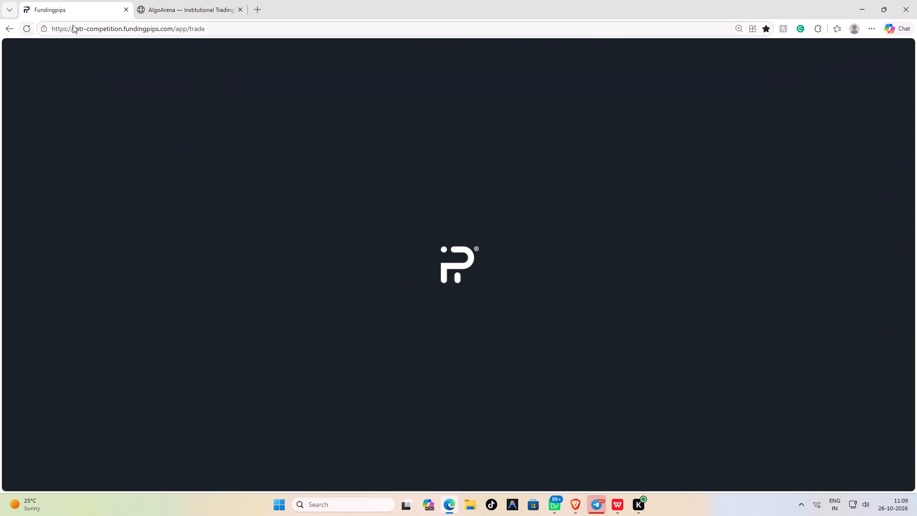
click(201, 6)
click(86, 9)
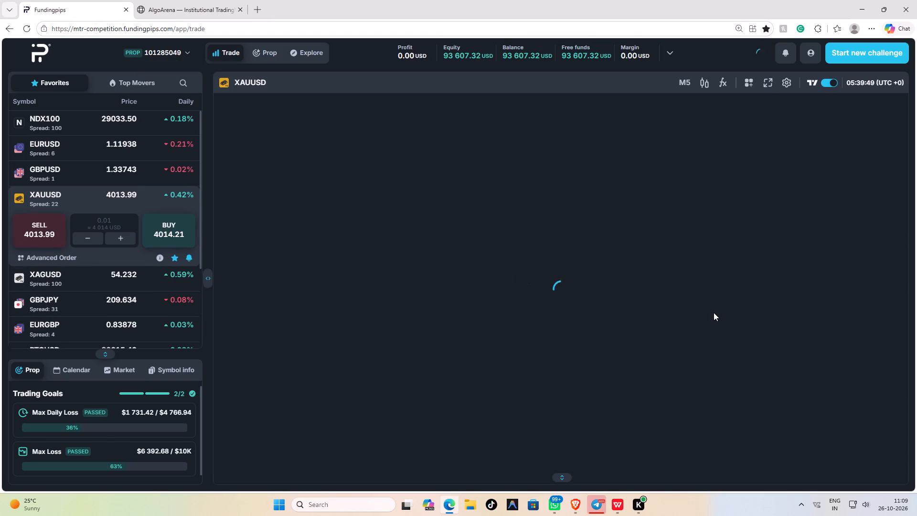
scroll(754, 290, up, 4)
drag(769, 236, 702, 290)
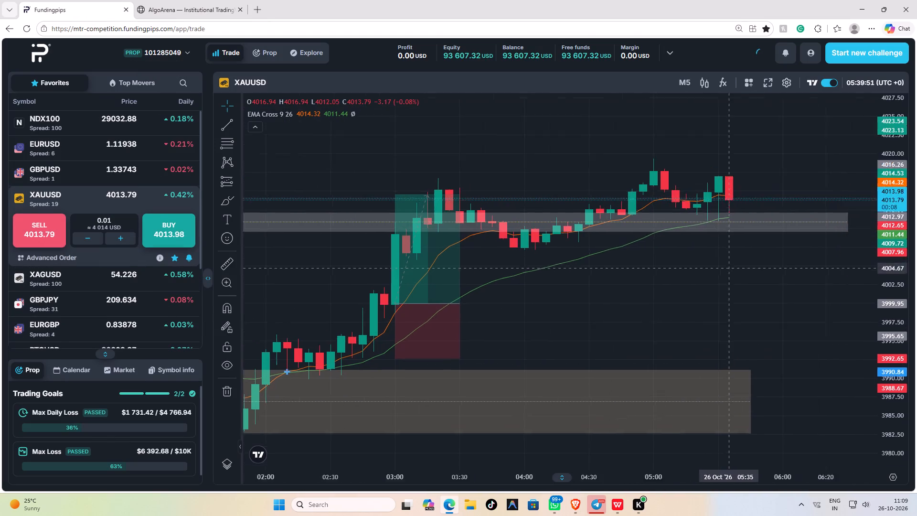
drag(702, 290, 670, 310)
scroll(671, 310, up, 3)
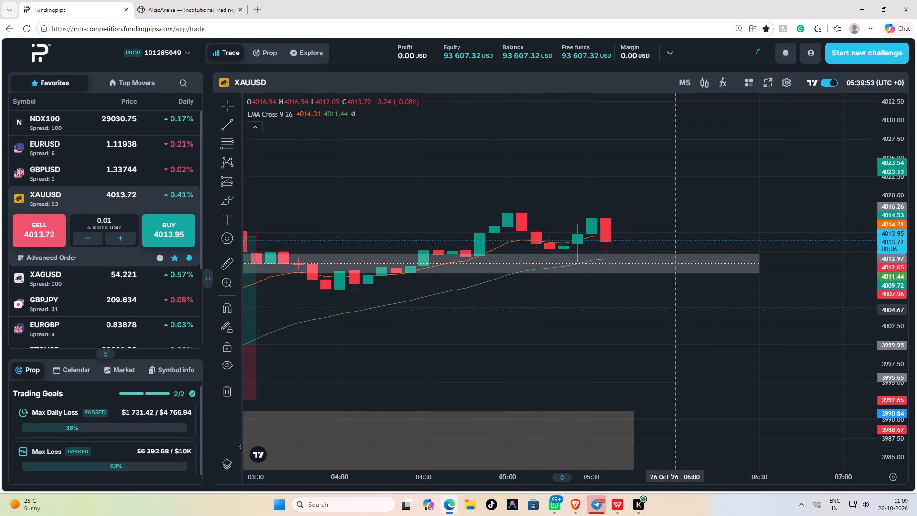
Set the XAUUSD order volume to 0.20 lots.
click(122, 239)
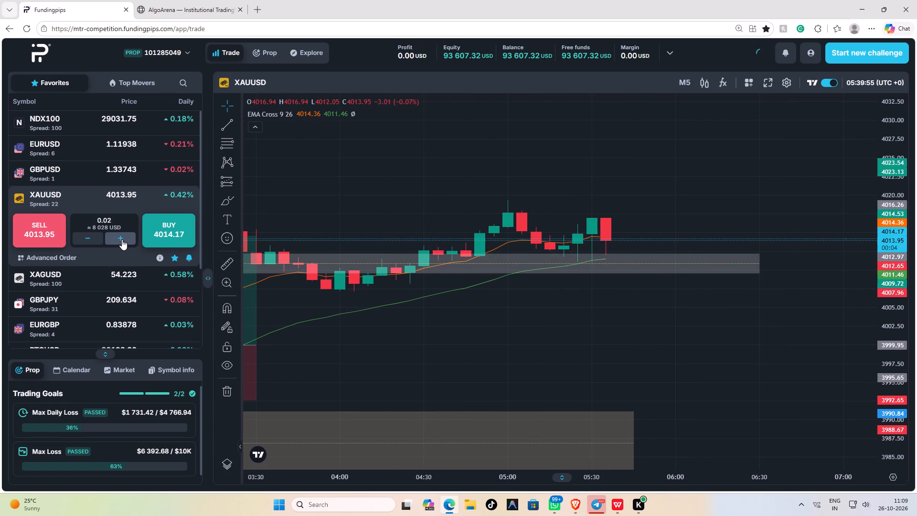
triple_click(122, 239)
triple_click(122, 239)
triple_click(122, 239)
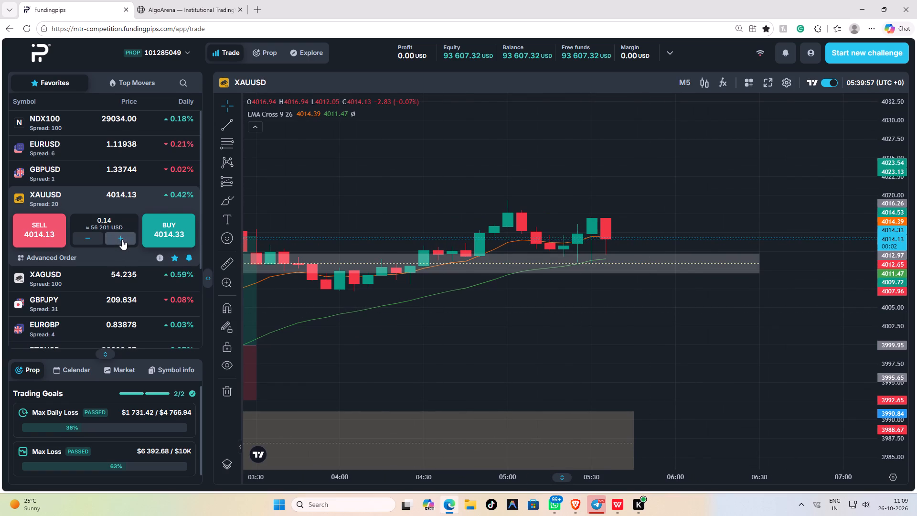
triple_click(122, 239)
click(122, 239)
double_click(122, 239)
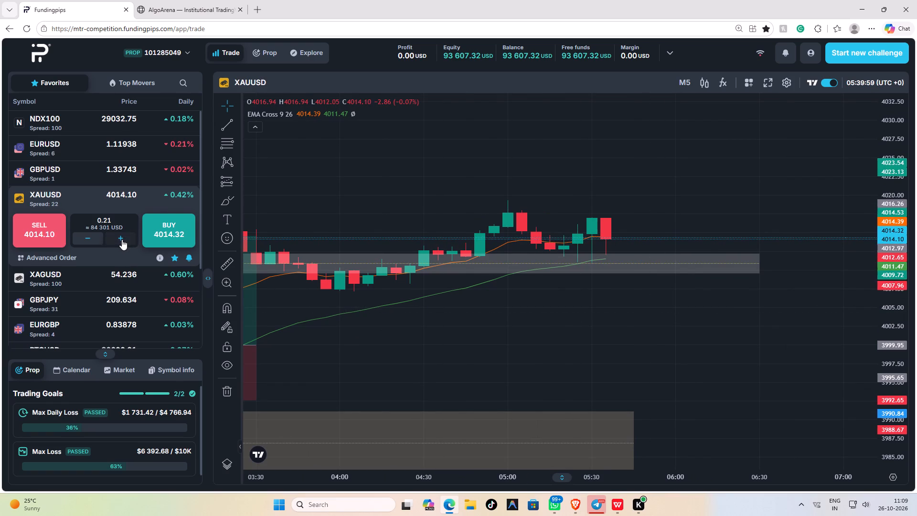
click(94, 240)
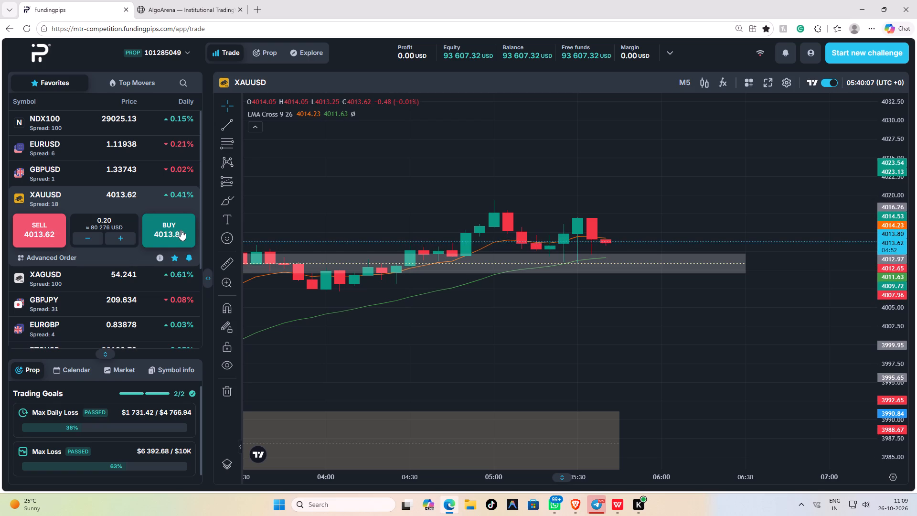
Switch the XAUUSD chart to the M15 interval and view the 26 Oct candles around the 5m OB box.
click(679, 91)
click(679, 88)
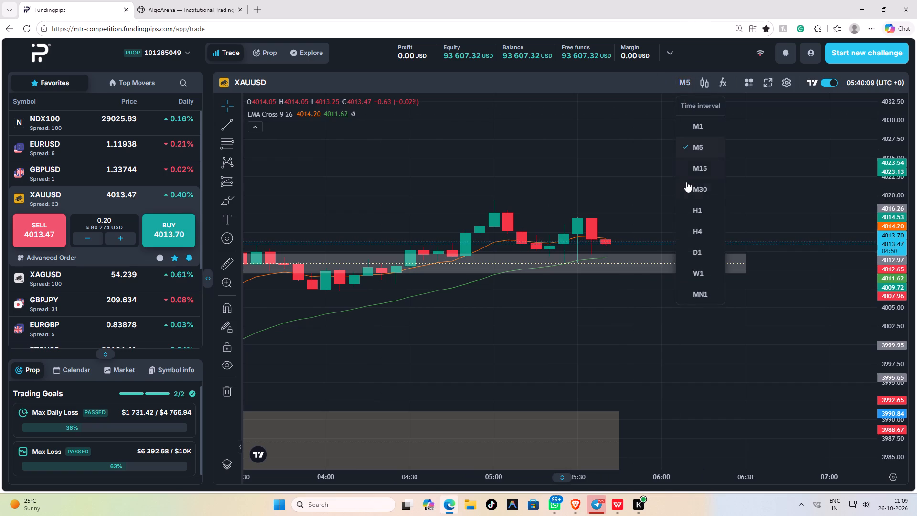
click(687, 172)
scroll(658, 216, down, 1)
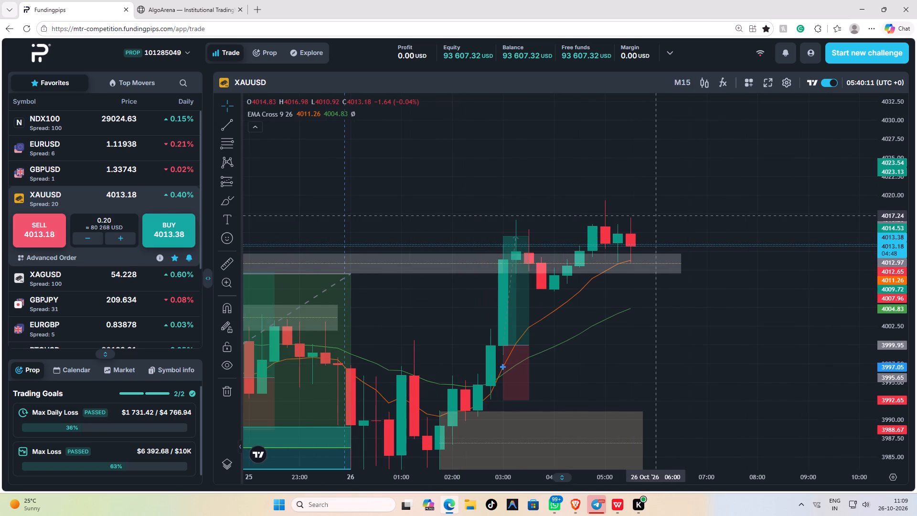
Switch the XAUUSD chart to the M30 interval to view the 26 Oct candles around the 5m OB box.
click(705, 86)
click(683, 85)
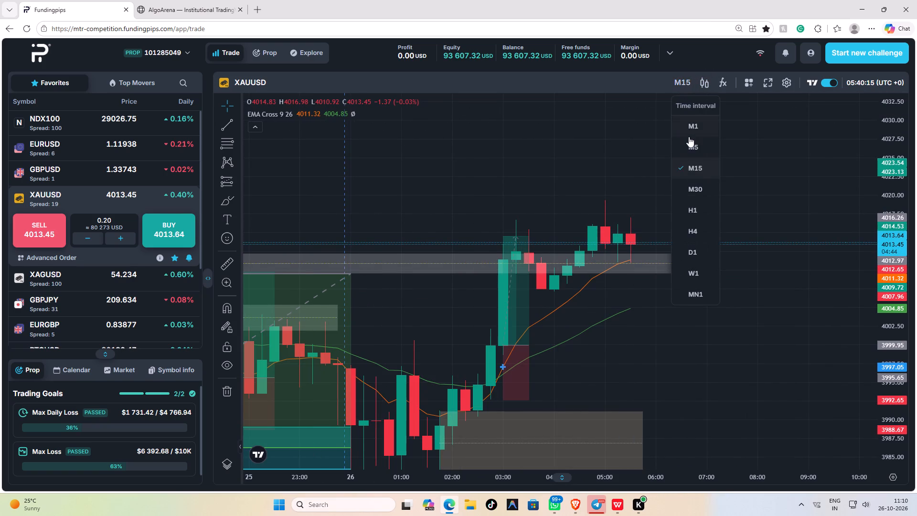
click(692, 181)
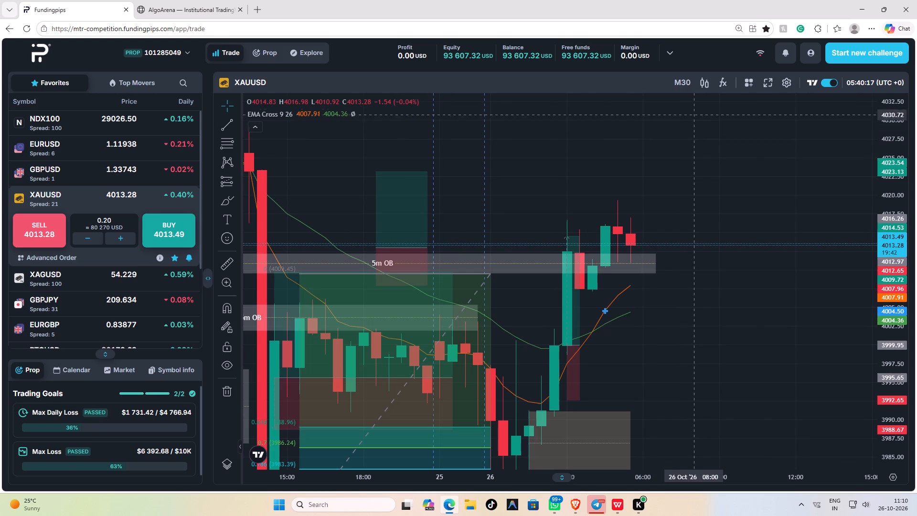
Switch the XAUUSD chart to the M5 interval and examine the 26 Oct candles from the lower zone up to the 5m OB box.
click(687, 89)
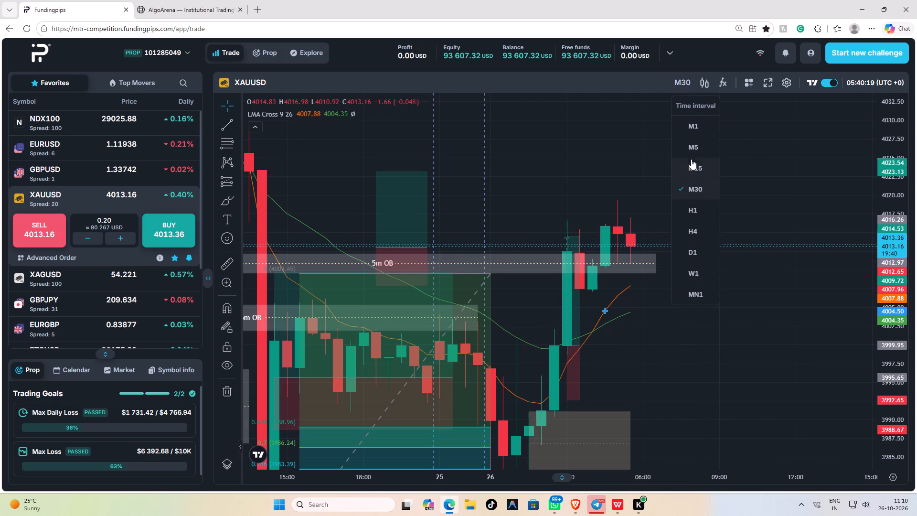
click(690, 153)
scroll(663, 210, up, 3)
drag(613, 215, 691, 186)
scroll(706, 180, down, 6)
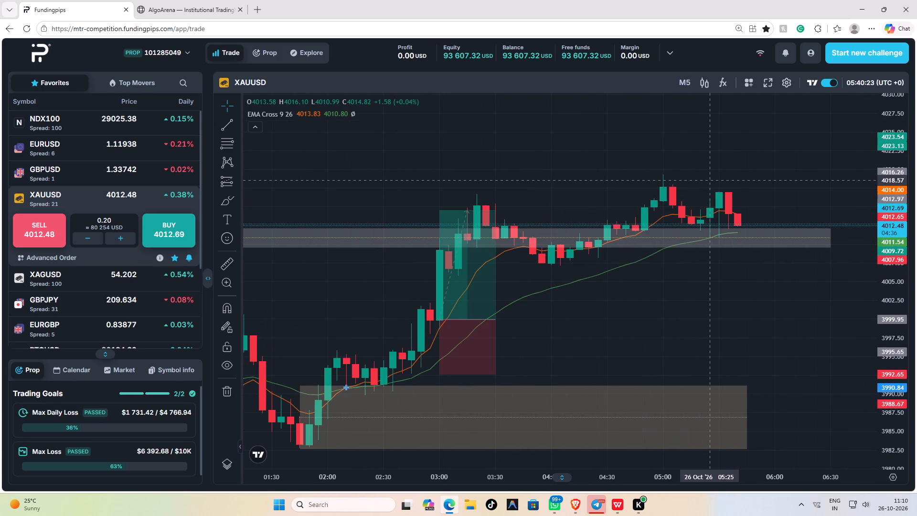
scroll(727, 165, up, 2)
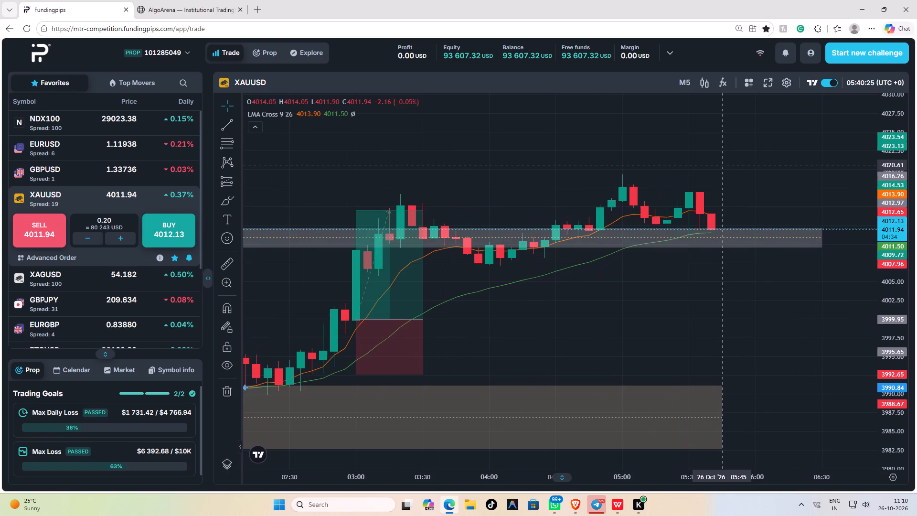
scroll(728, 172, up, 3)
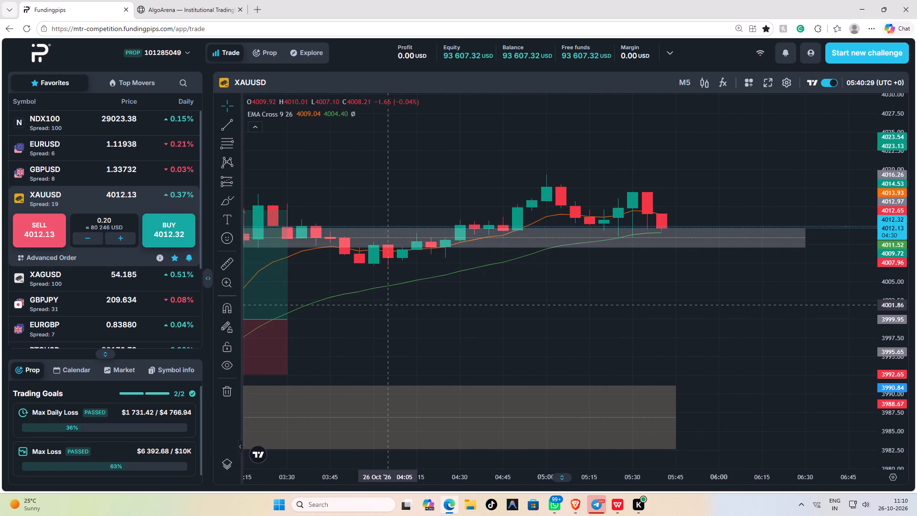
scroll(649, 299, down, 3)
drag(717, 283, 654, 284)
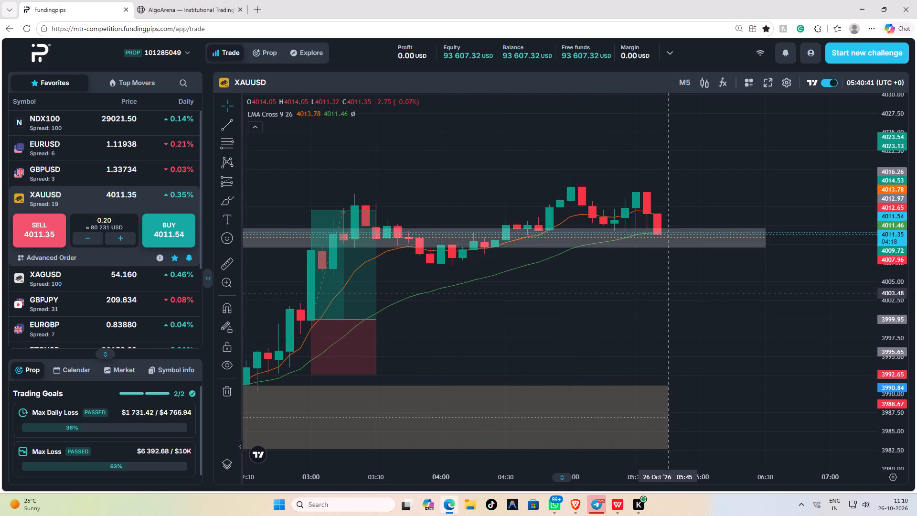
scroll(665, 294, down, 2)
drag(727, 286, 683, 295)
scroll(683, 295, down, 2)
drag(732, 286, 715, 288)
scroll(714, 284, down, 4)
scroll(707, 285, up, 3)
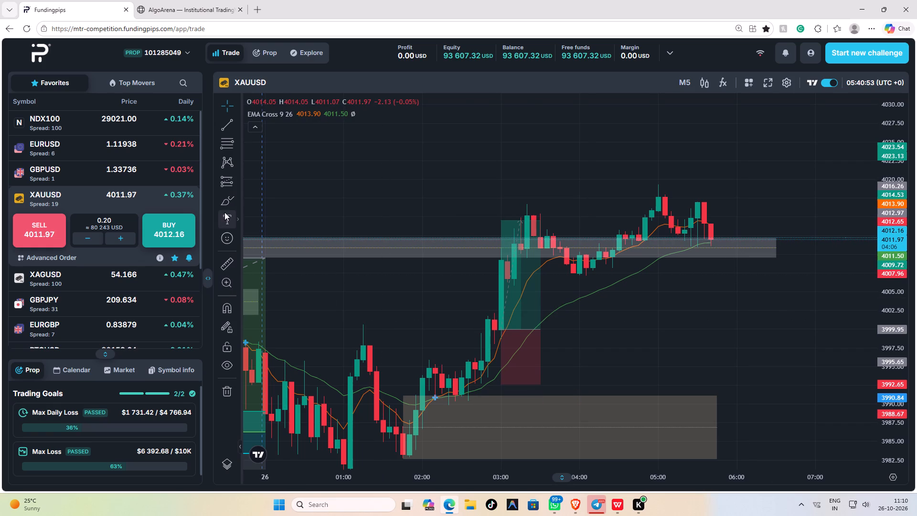
Draw a rectangle zone from the 02:55 candle on 26 Oct, about 4002.07 down to 3997.93, extended to about 06:50.
click(240, 216)
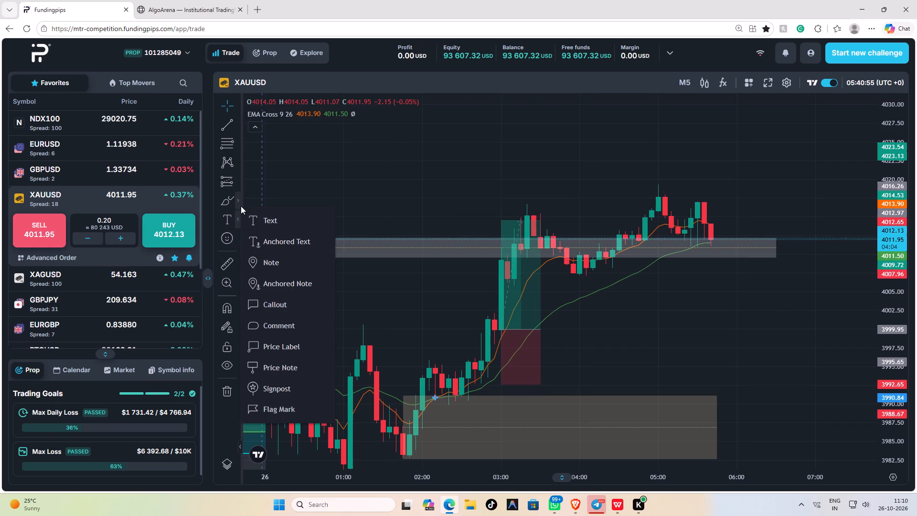
click(238, 201)
click(276, 288)
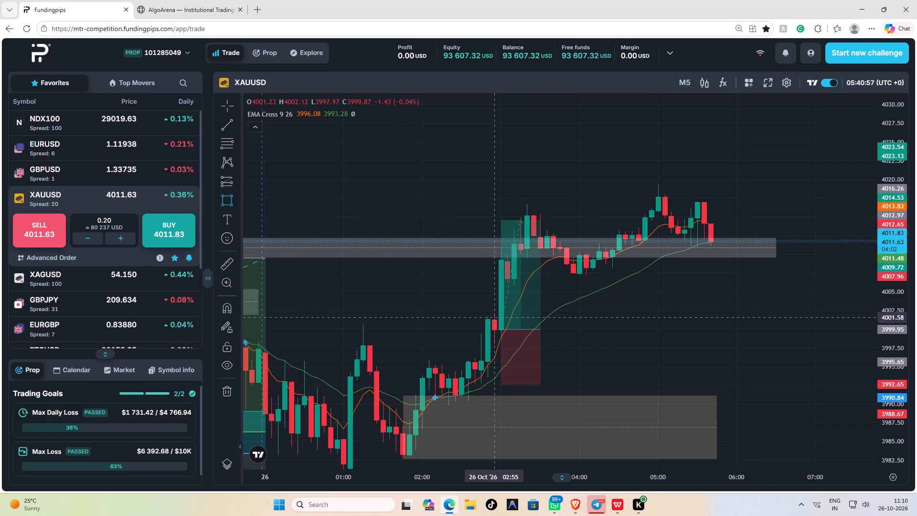
click(496, 314)
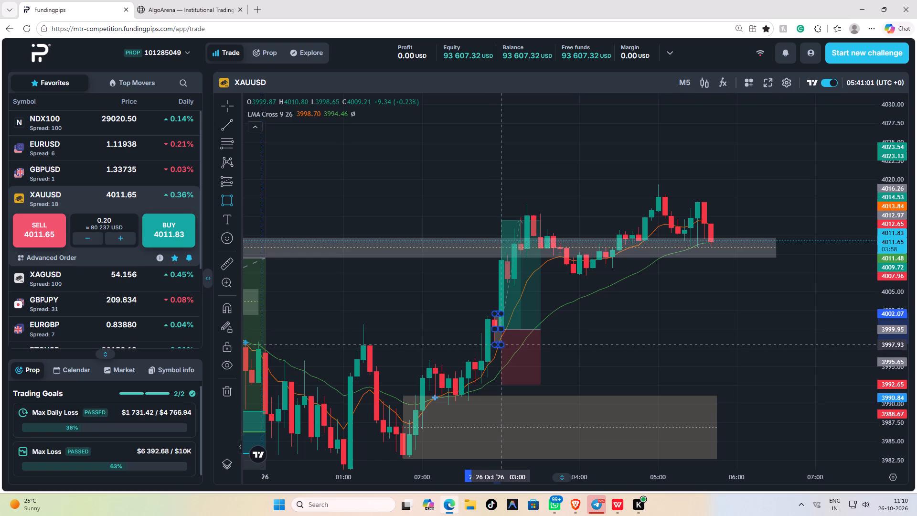
click(500, 345)
drag(502, 344, 620, 344)
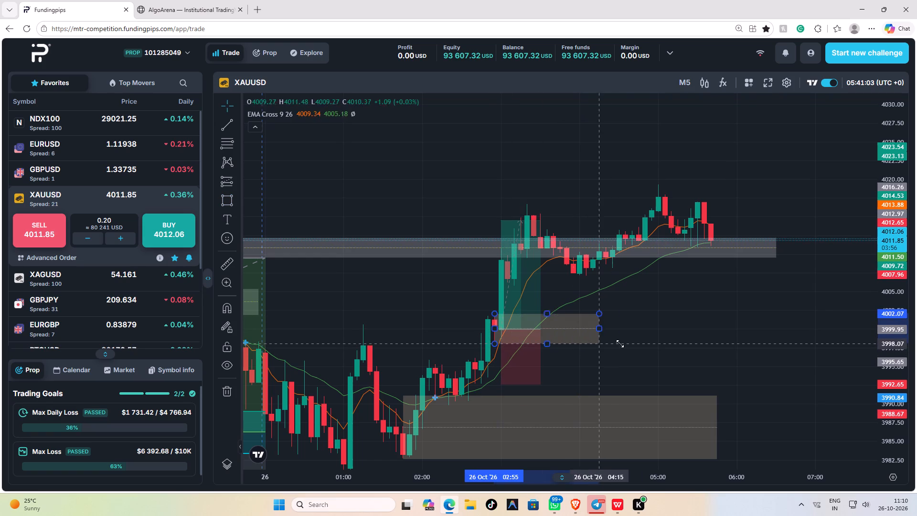
drag(620, 344, 805, 344)
click(805, 344)
click(805, 363)
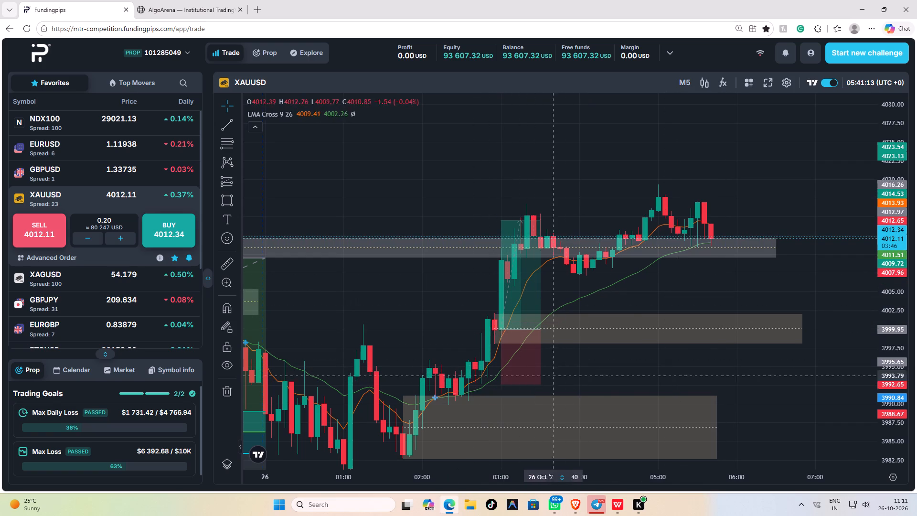
click(644, 371)
scroll(644, 370, down, 1)
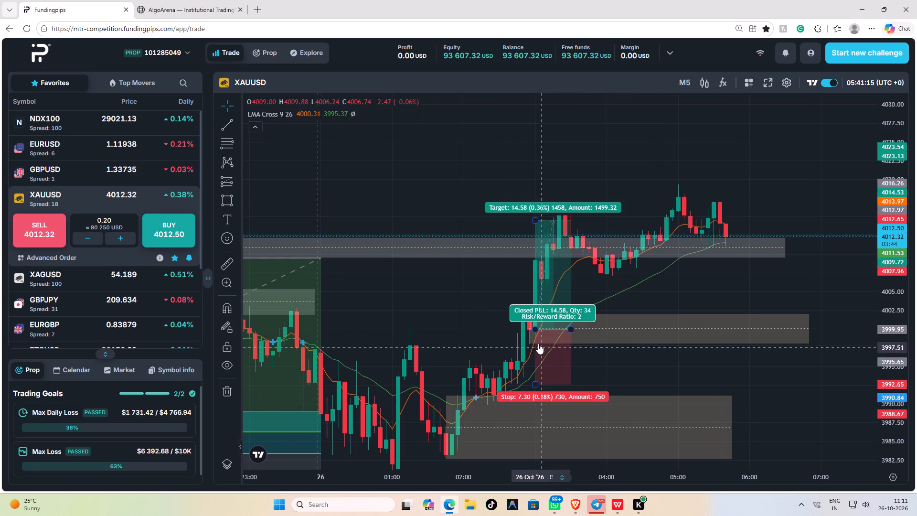
click(530, 343)
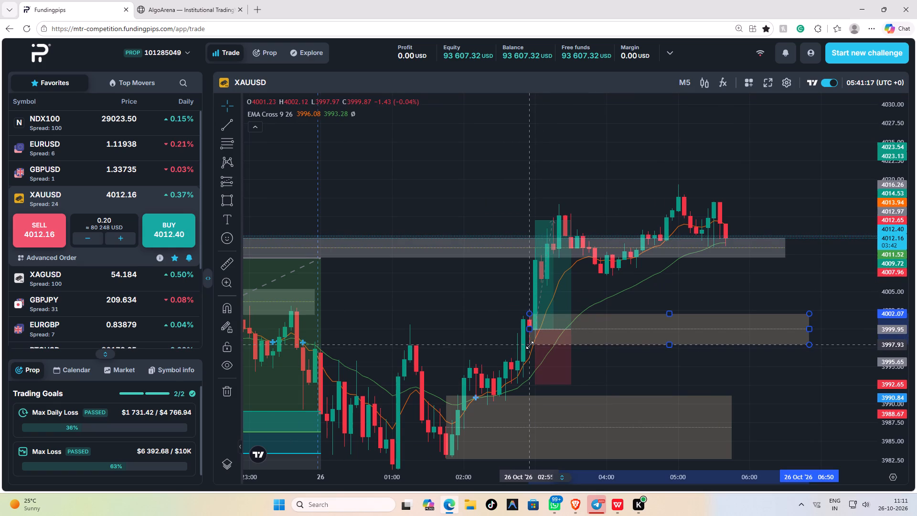
click(637, 360)
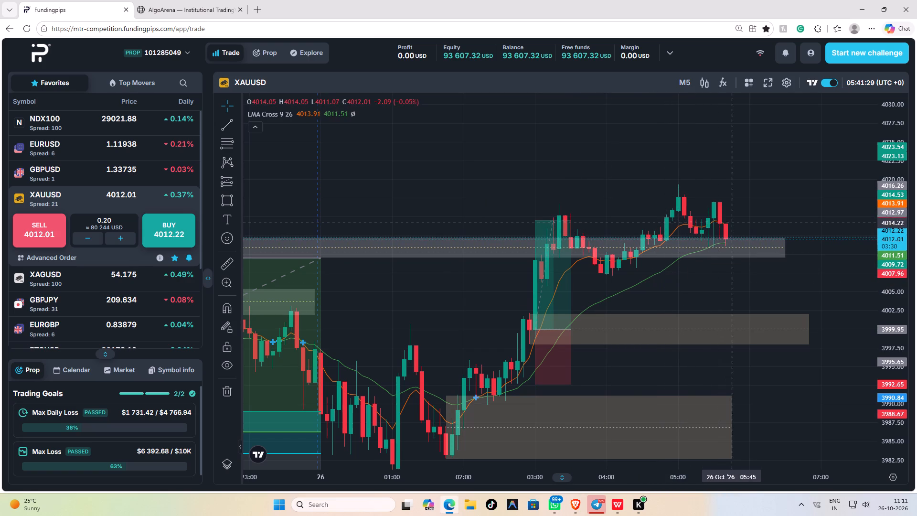
Examine the wider M5 price history back to 23 Oct, including the marked 5m OB and 15m OB boxes.
scroll(747, 282, up, 4)
scroll(745, 280, down, 2)
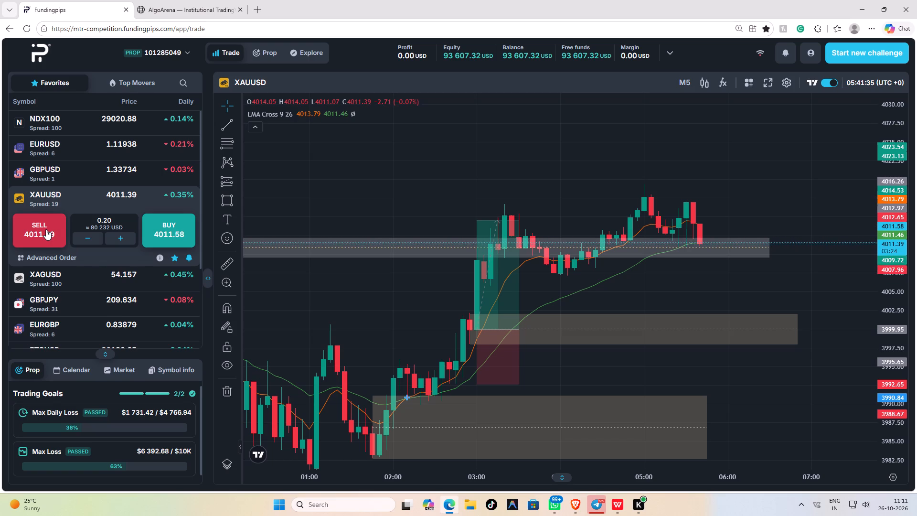
scroll(260, 333, down, 4)
scroll(311, 316, down, 9)
scroll(311, 324, up, 8)
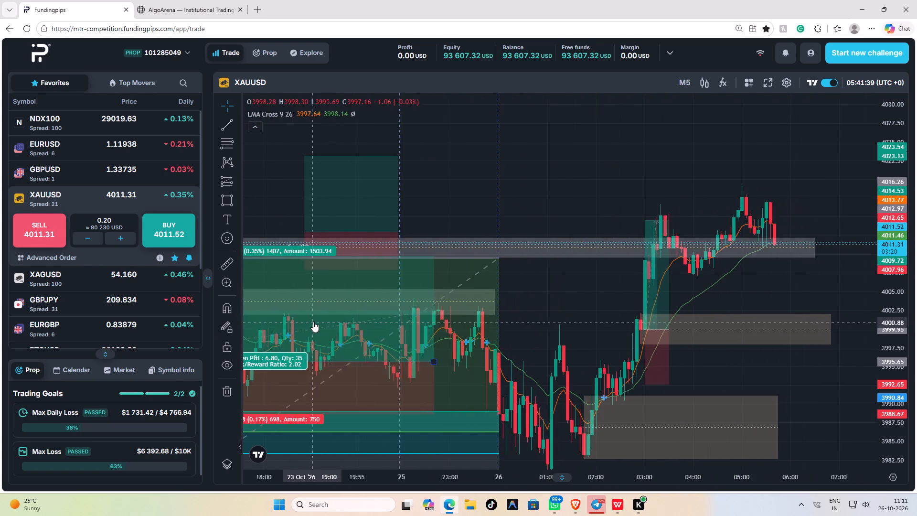
scroll(313, 322, up, 4)
scroll(311, 320, down, 13)
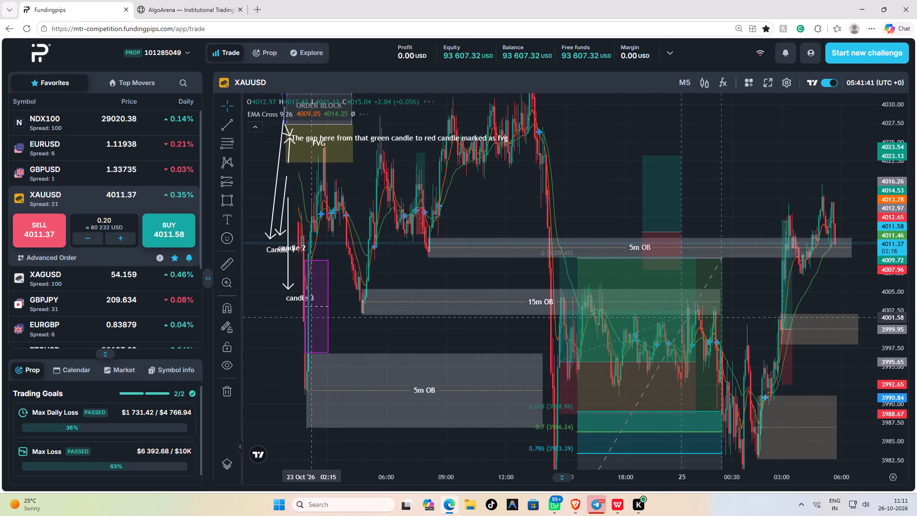
Examine the latest M5 candles against the 5m OB box and the two lower zones at an adjusted price scale.
scroll(311, 318, up, 20)
drag(902, 259, 874, 174)
scroll(815, 229, up, 4)
scroll(793, 253, down, 2)
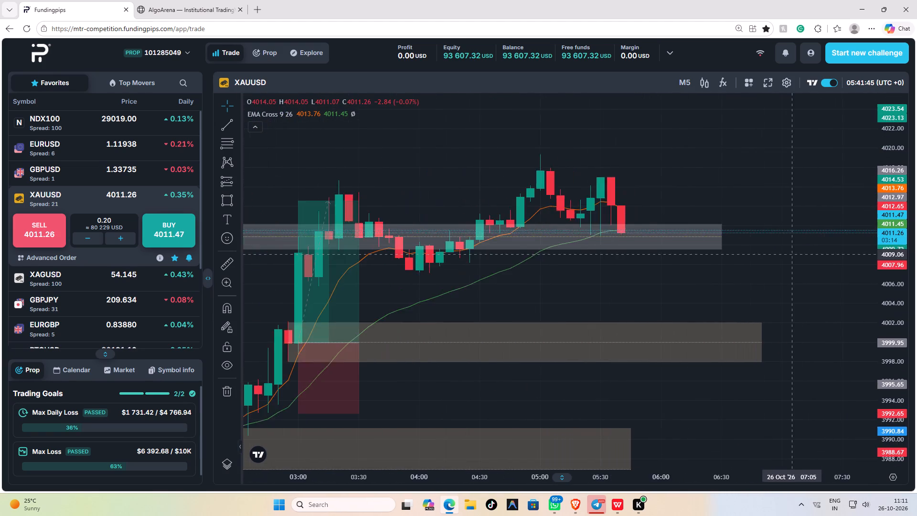
scroll(792, 255, down, 6)
drag(807, 269, 739, 218)
scroll(746, 213, down, 2)
drag(896, 117, 896, 151)
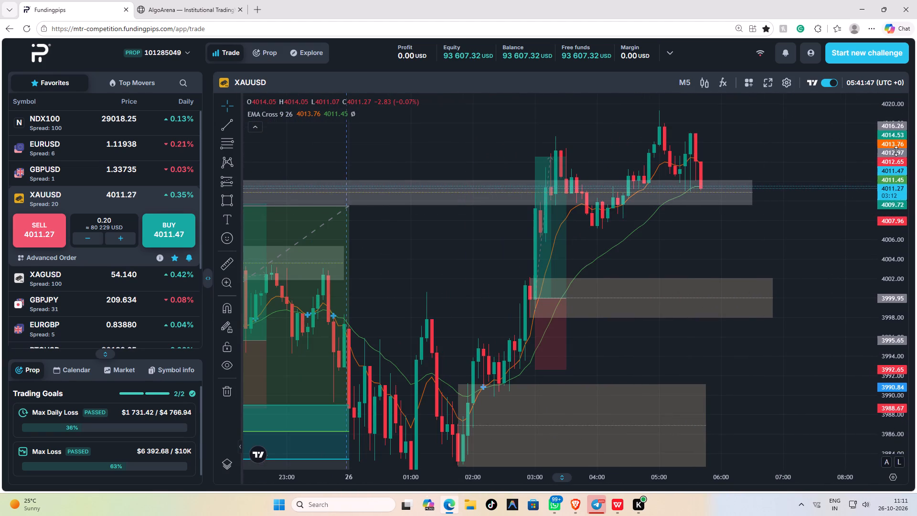
drag(896, 151, 894, 215)
scroll(810, 233, up, 4)
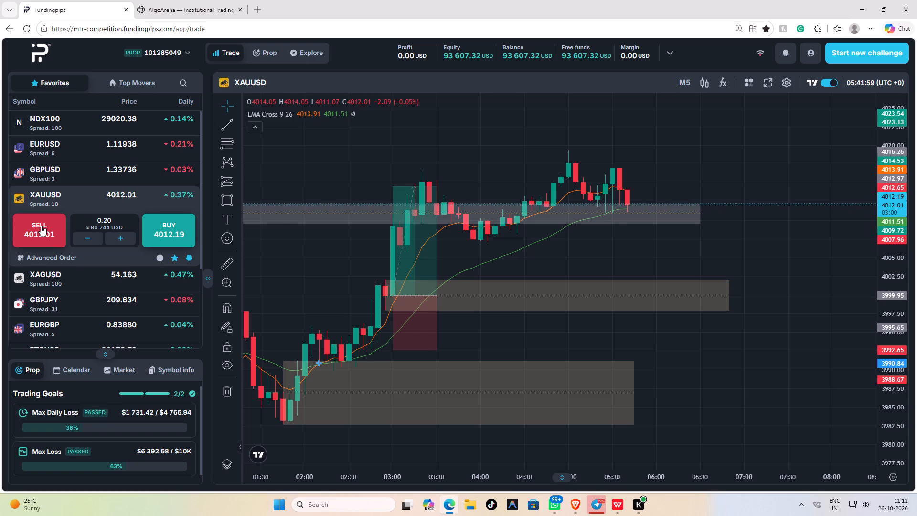
Check the XAUUSD candles around the marked zones on the M15 interval and return to M5.
double_click(679, 85)
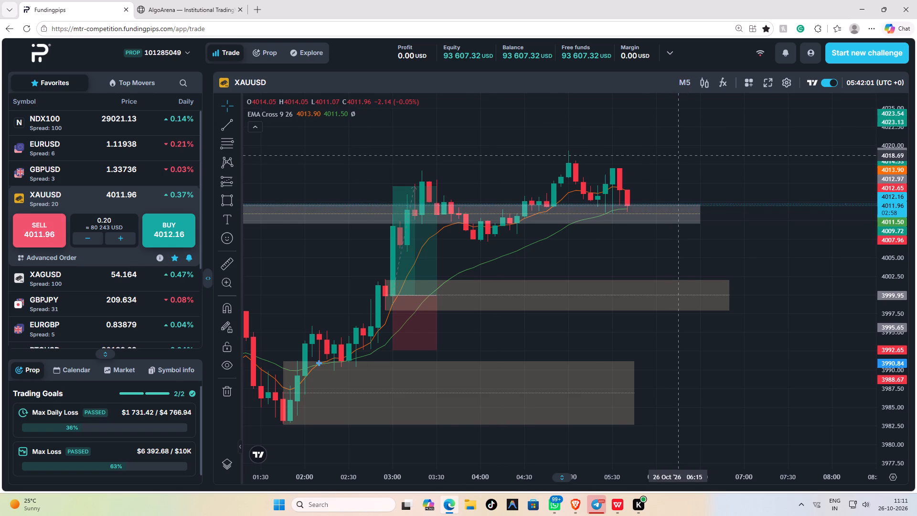
double_click(678, 90)
double_click(685, 90)
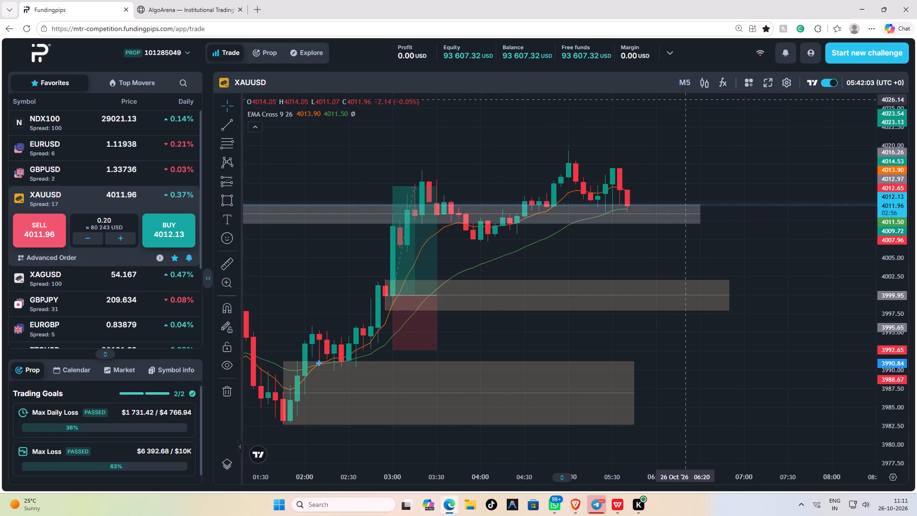
click(685, 85)
double_click(694, 160)
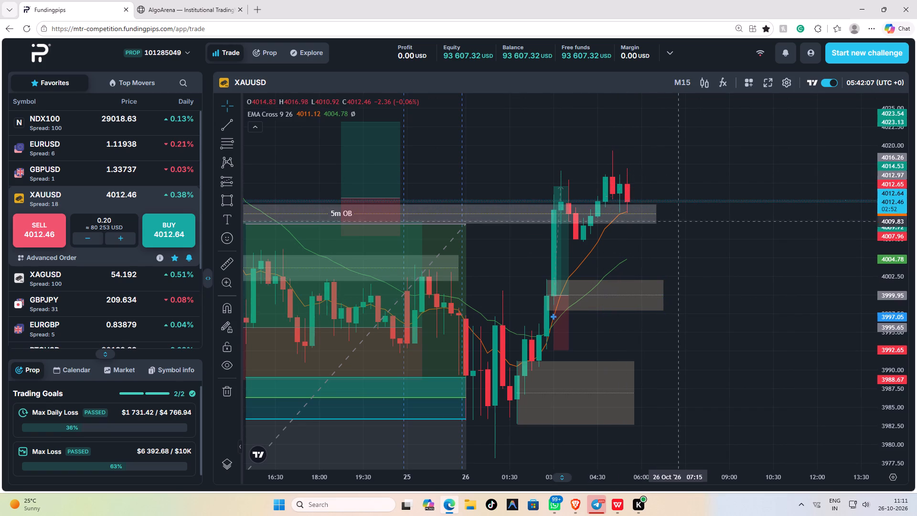
click(680, 89)
double_click(685, 151)
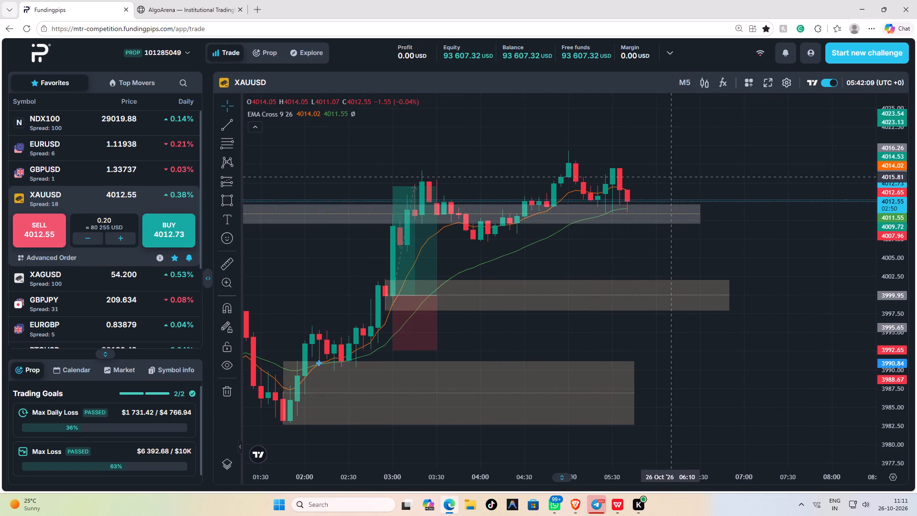
Switch the XAUUSD chart to the M1 interval and view the recent candles above the 5m OB box.
double_click(687, 83)
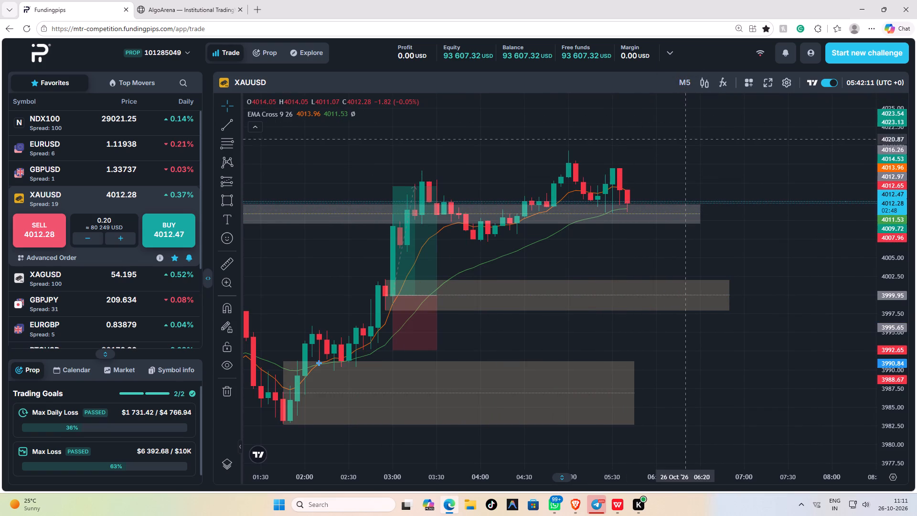
double_click(688, 91)
click(685, 84)
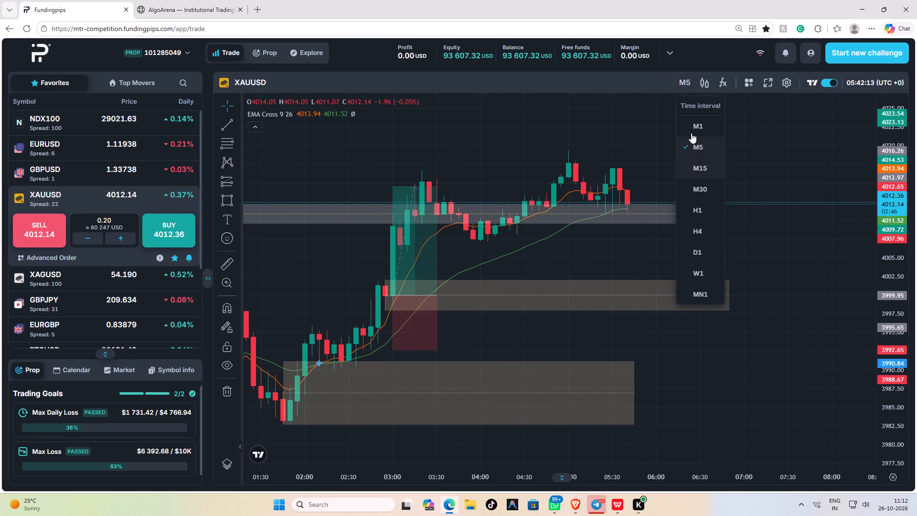
double_click(690, 129)
scroll(675, 168, down, 2)
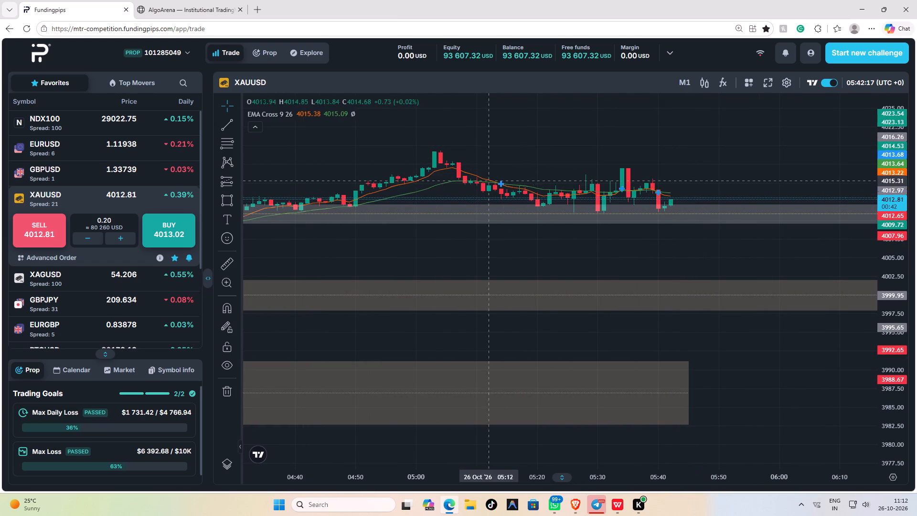
Switch the XAUUSD chart to the M15 interval and view the latest candles at the 5m OB box.
click(678, 82)
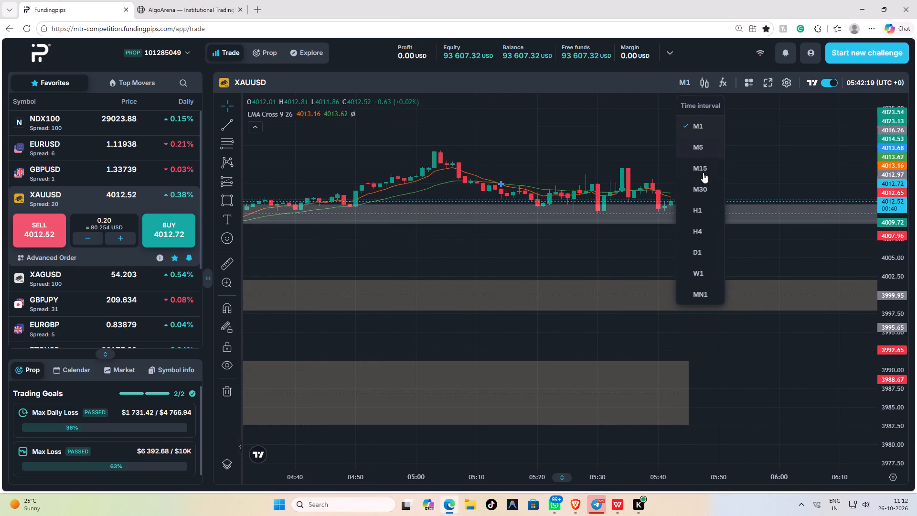
click(703, 172)
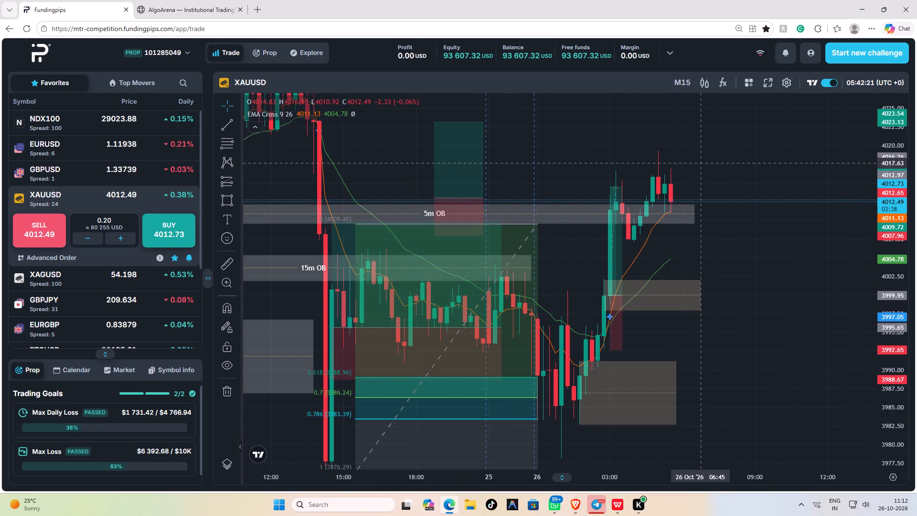
scroll(703, 163, up, 2)
Return the XAUUSD chart to the M5 interval and view the newest candles at the 5m OB box.
double_click(682, 80)
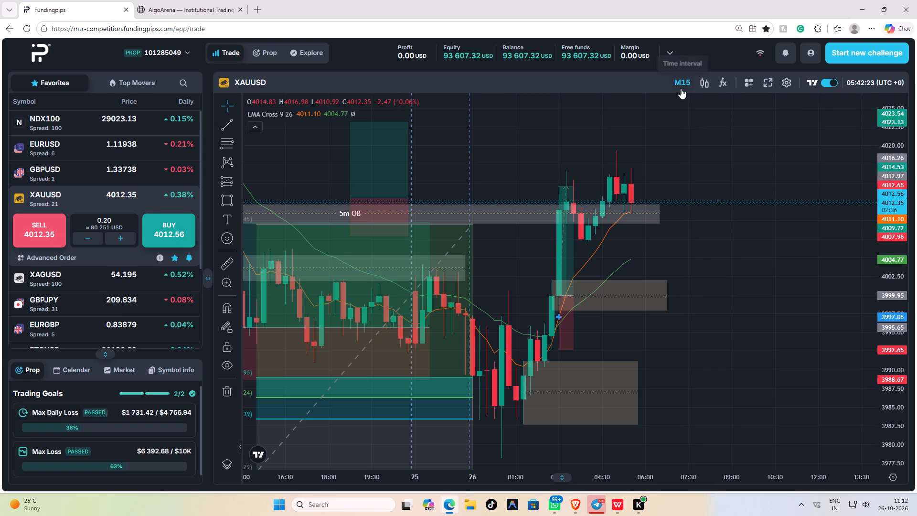
double_click(681, 88)
click(681, 88)
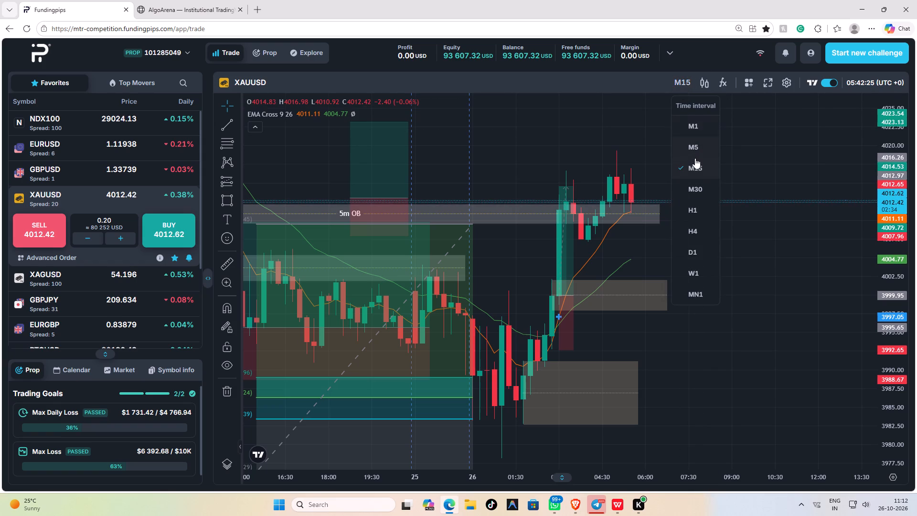
click(693, 151)
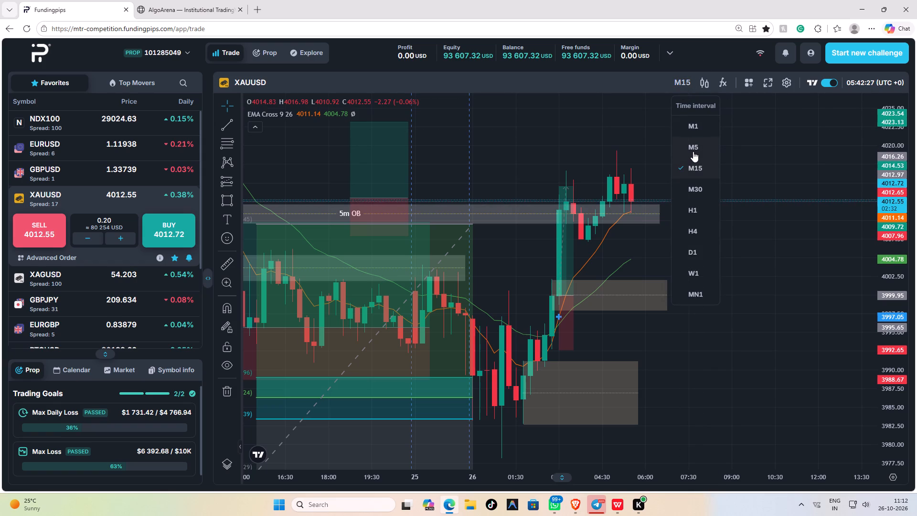
scroll(682, 182, up, 2)
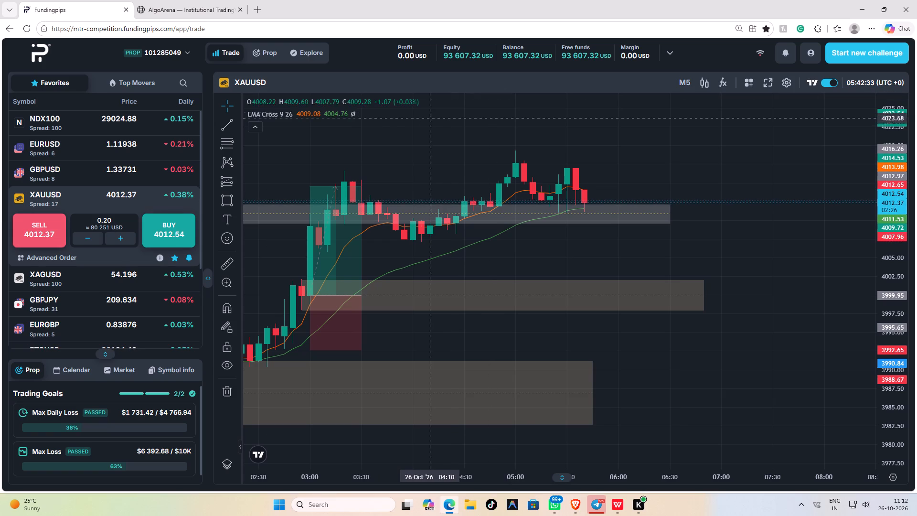
Open a 0.20-lot sell position on XAUUSD at the market price.
click(22, 229)
Set the take profit of the open XAUUSD sell position to 4008.21, below the upper order block zone.
click(340, 199)
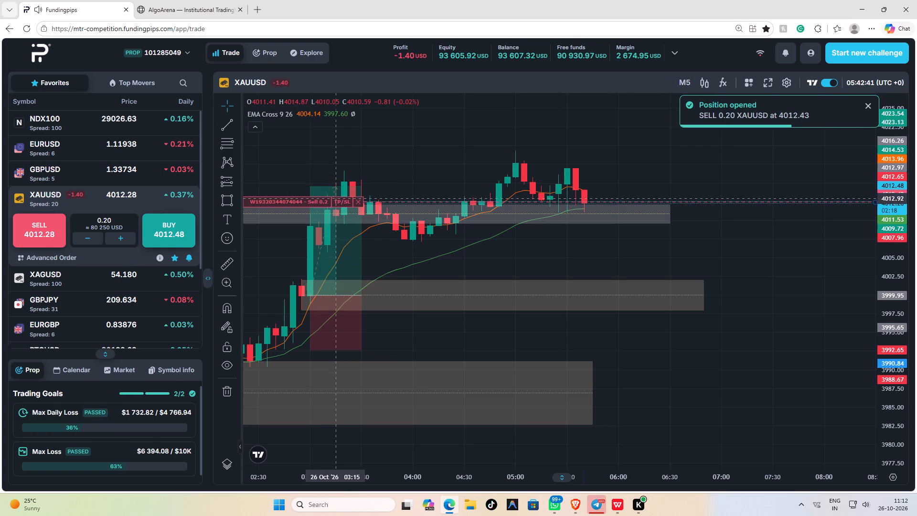
drag(821, 209, 820, 234)
click(819, 246)
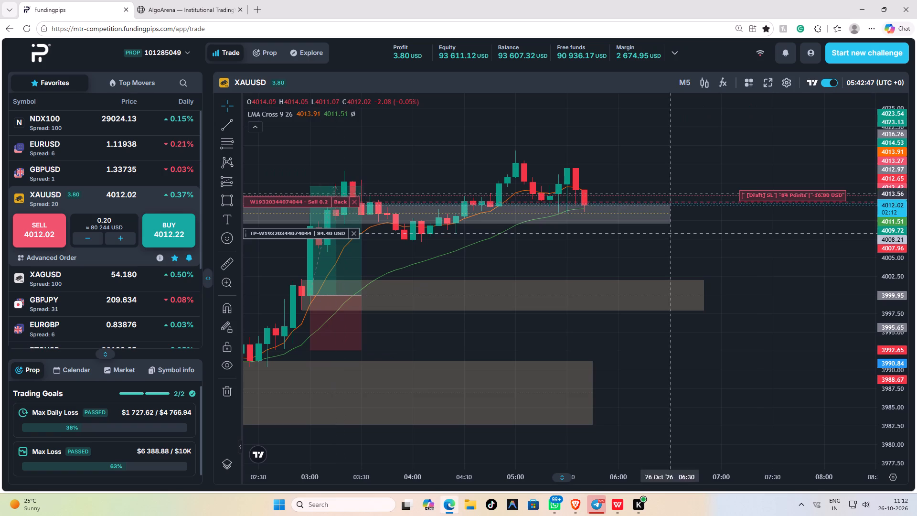
Set the stop loss of the XAUUSD sell position to 4014.47, above the entry.
drag(765, 195, 763, 172)
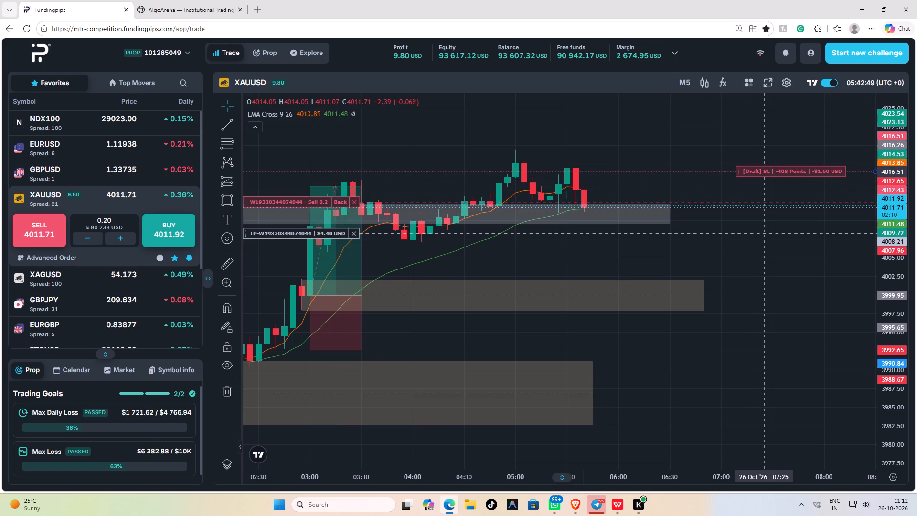
drag(763, 172, 761, 177)
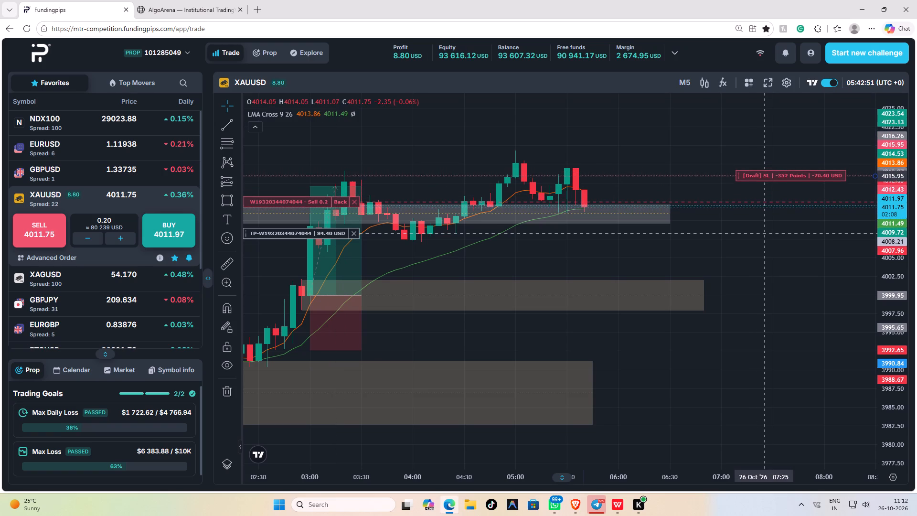
drag(761, 177, 760, 182)
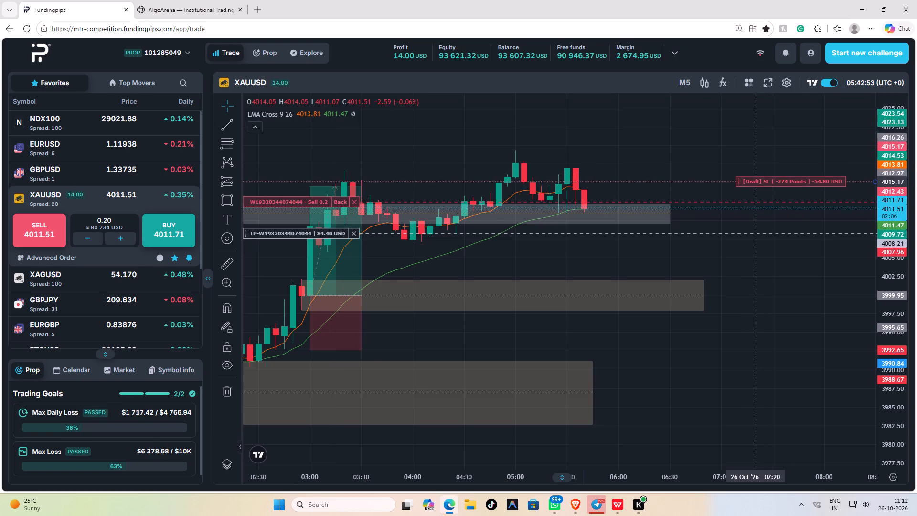
drag(760, 182, 759, 183)
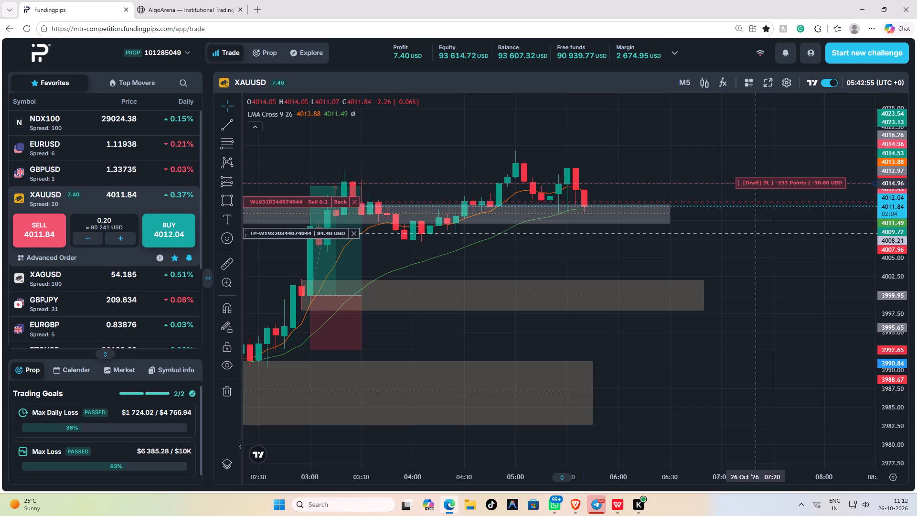
drag(759, 183, 759, 185)
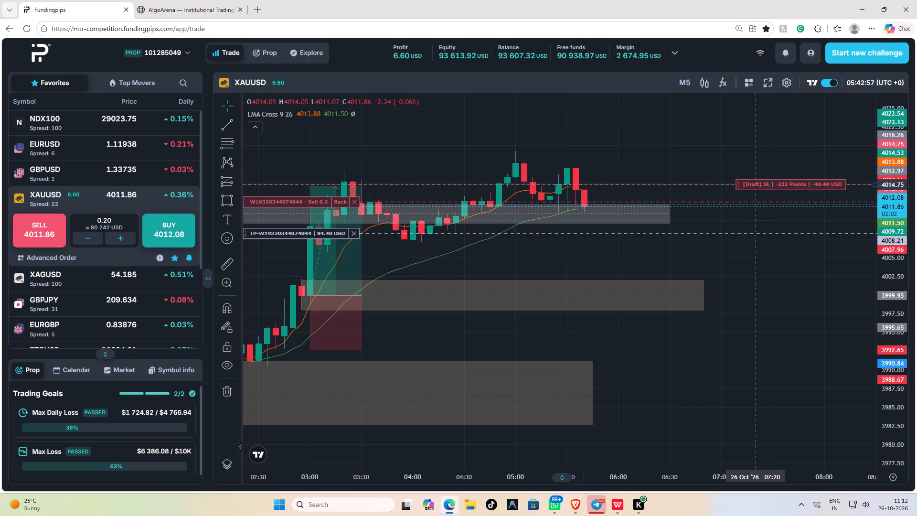
drag(759, 185, 758, 187)
Draw a short position at the latest M5 candle with entry about 4012.53, stop about 4014.49 and target about 4008.16.
scroll(758, 188, down, 4)
scroll(770, 236, down, 2)
drag(912, 224, 896, 174)
click(896, 174)
drag(893, 217, 880, 111)
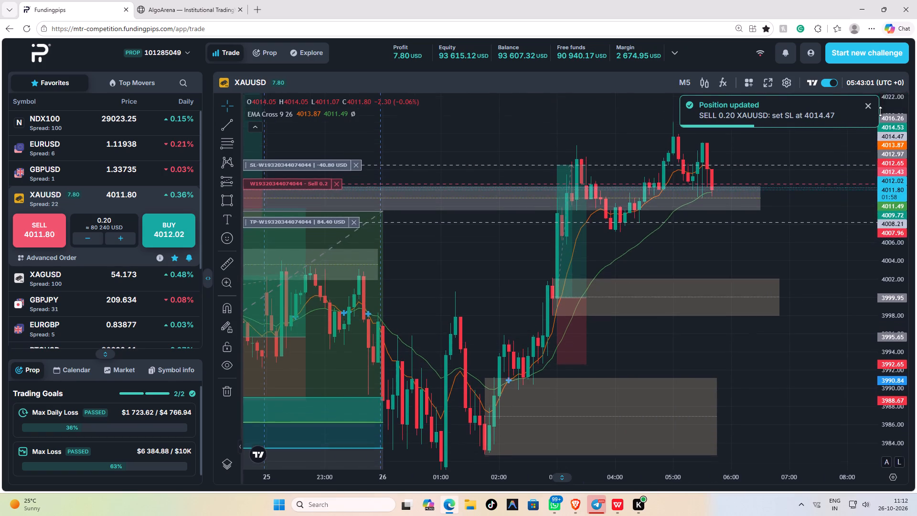
drag(880, 111, 874, 87)
scroll(772, 243, up, 8)
drag(750, 243, 741, 281)
scroll(741, 281, up, 3)
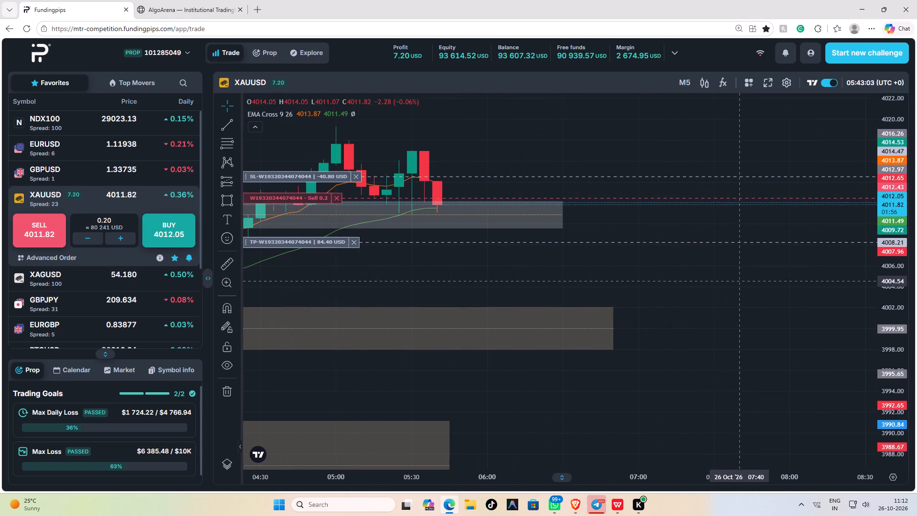
click(237, 181)
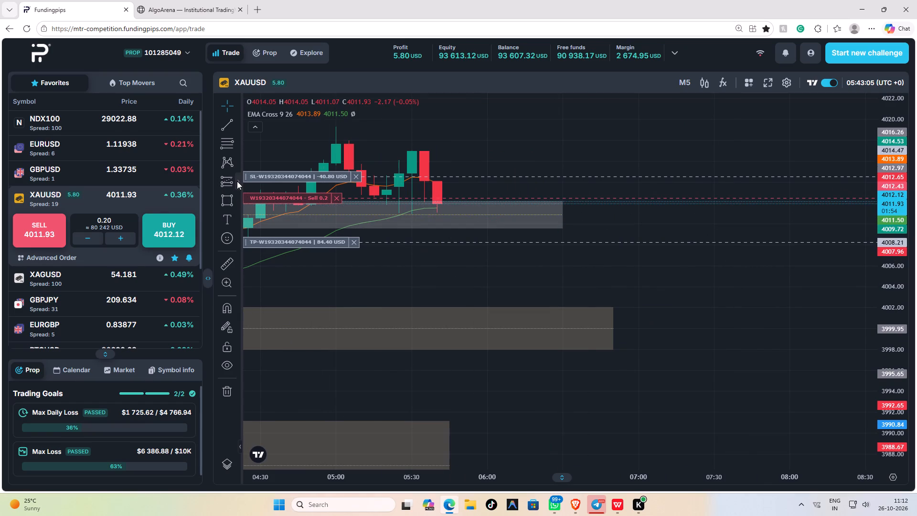
click(254, 198)
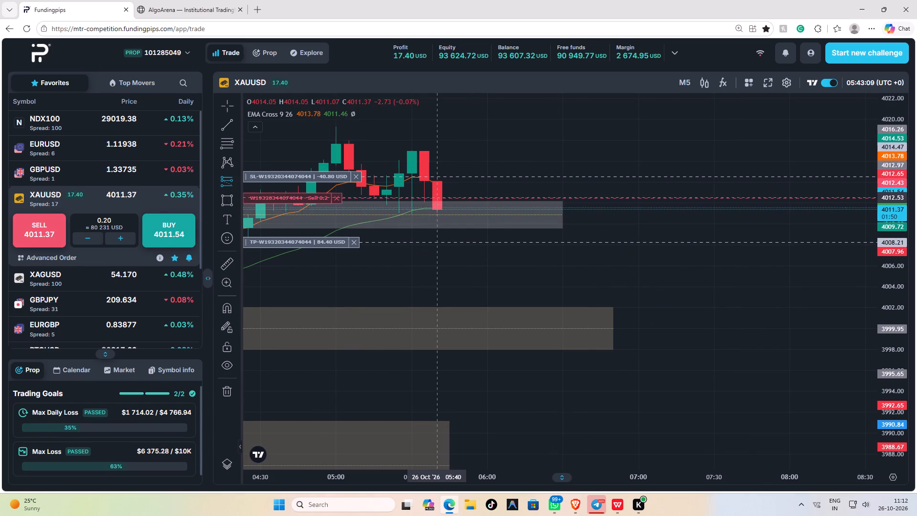
click(436, 198)
drag(438, 219, 438, 237)
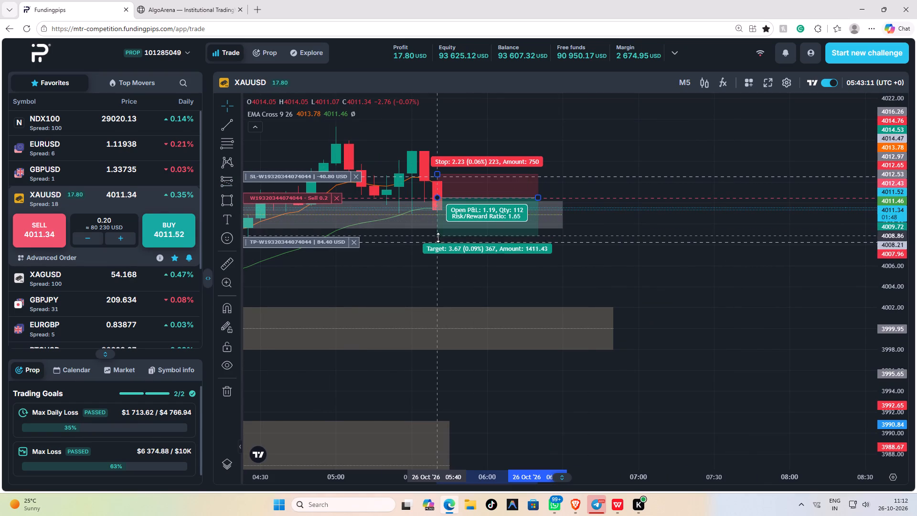
drag(438, 237, 436, 243)
drag(435, 172, 435, 177)
click(611, 156)
Examine the XAUUSD candles around the drawn short position and check the sell trade in the open positions list.
scroll(608, 161, down, 8)
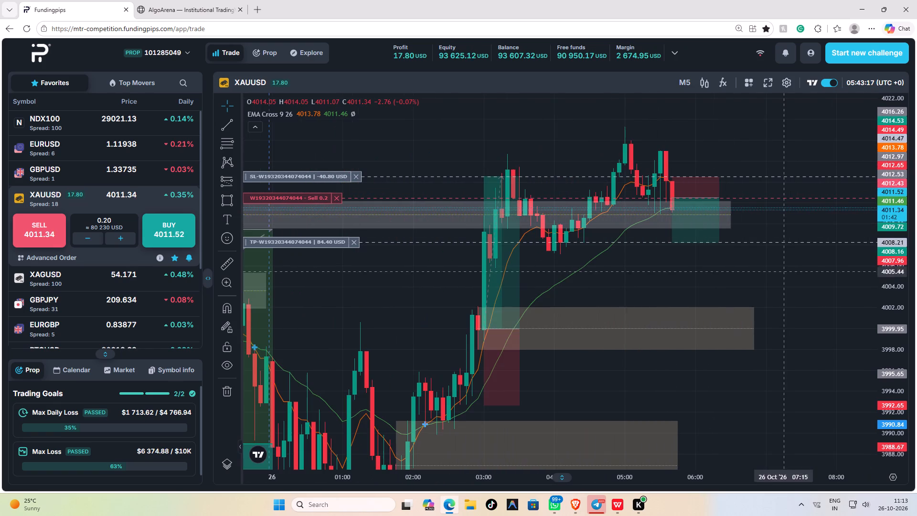
drag(752, 265, 734, 279)
drag(894, 267, 875, 96)
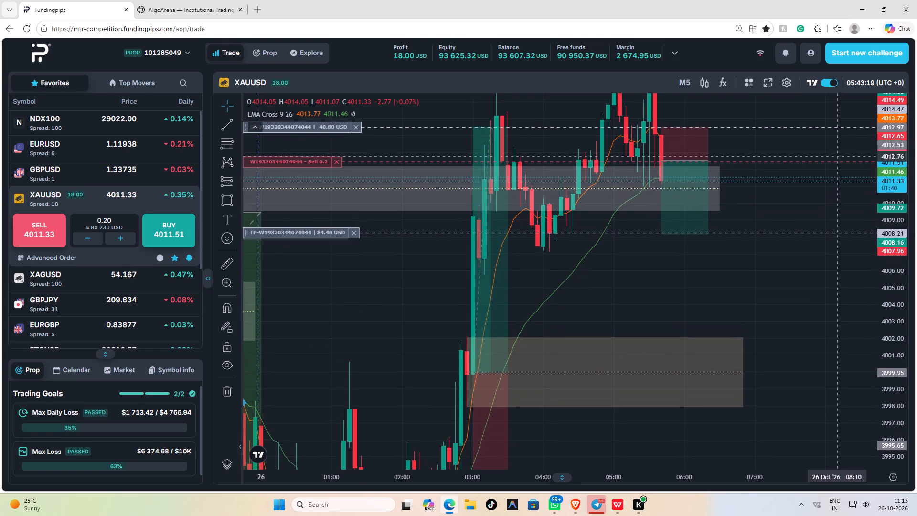
scroll(796, 198, up, 3)
drag(718, 258, 694, 302)
scroll(694, 302, up, 2)
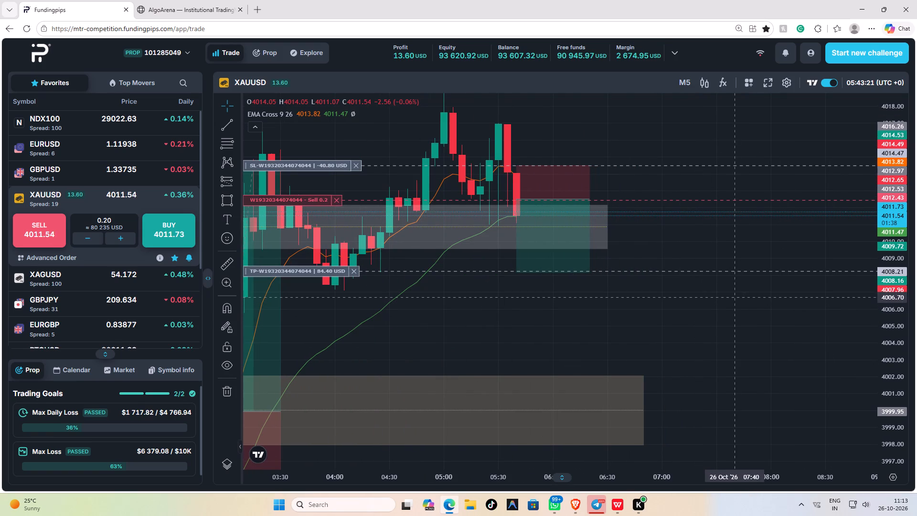
drag(562, 482, 562, 364)
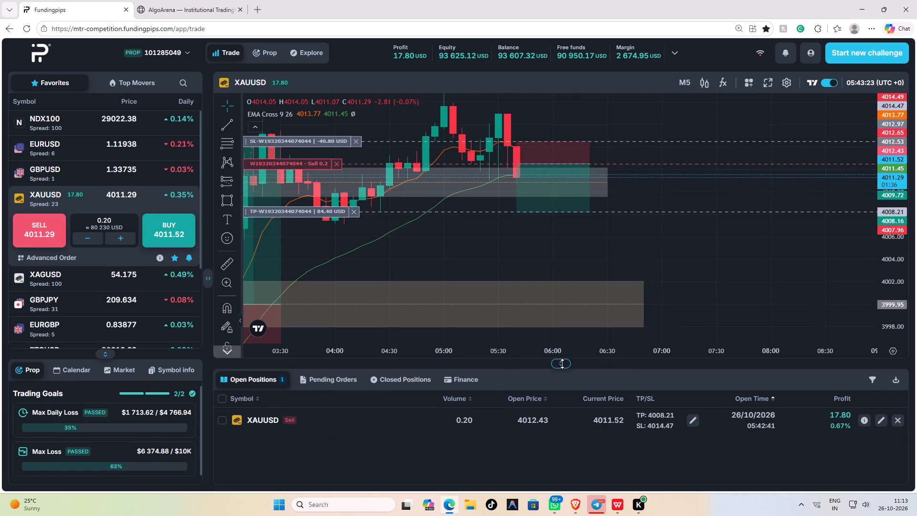
drag(562, 364, 576, 490)
click(782, 326)
scroll(772, 323, up, 2)
scroll(772, 323, down, 2)
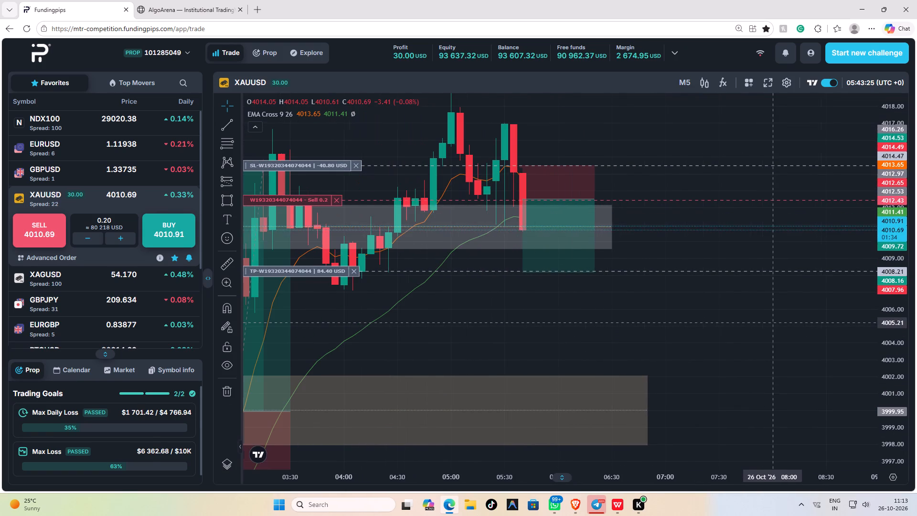
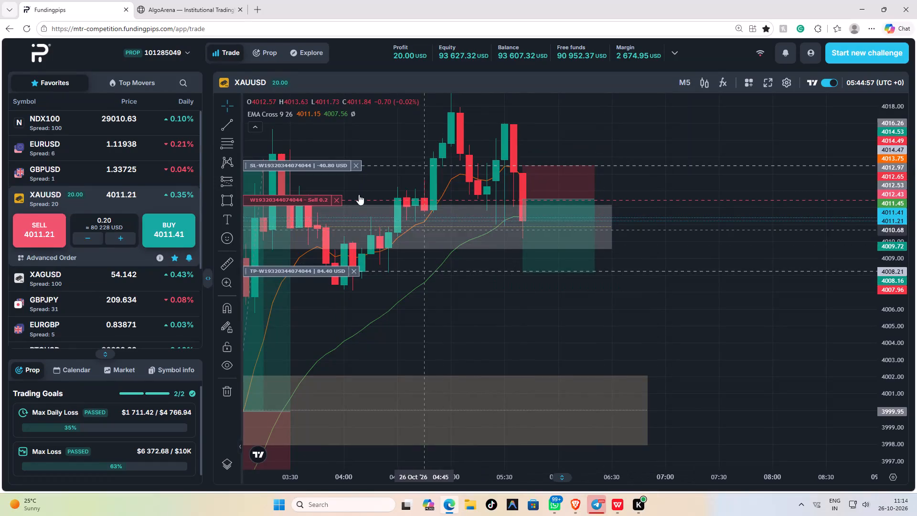
Draw a Fibonacci retracement on the M5 chart from the 04:05 swing low at about 4007.14 up to about 4019.32.
click(222, 142)
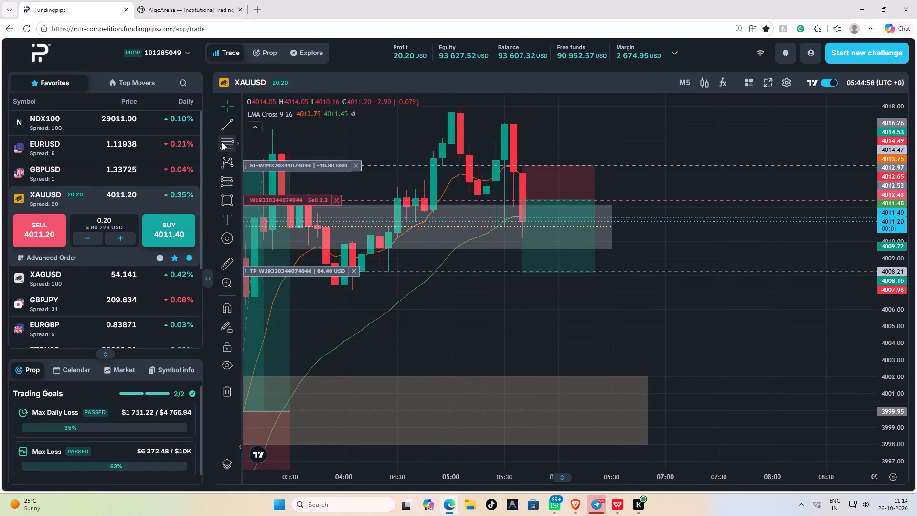
drag(344, 290, 447, 146)
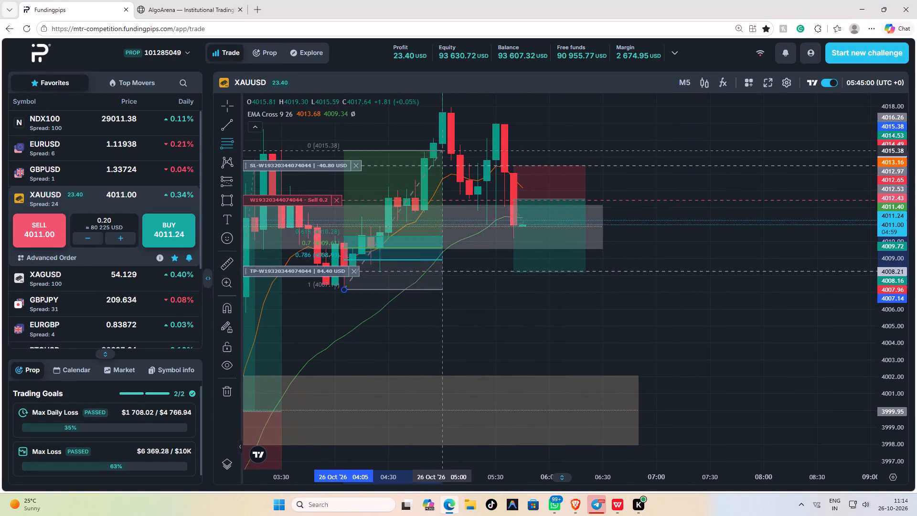
drag(447, 146, 452, 105)
scroll(452, 105, up, 2)
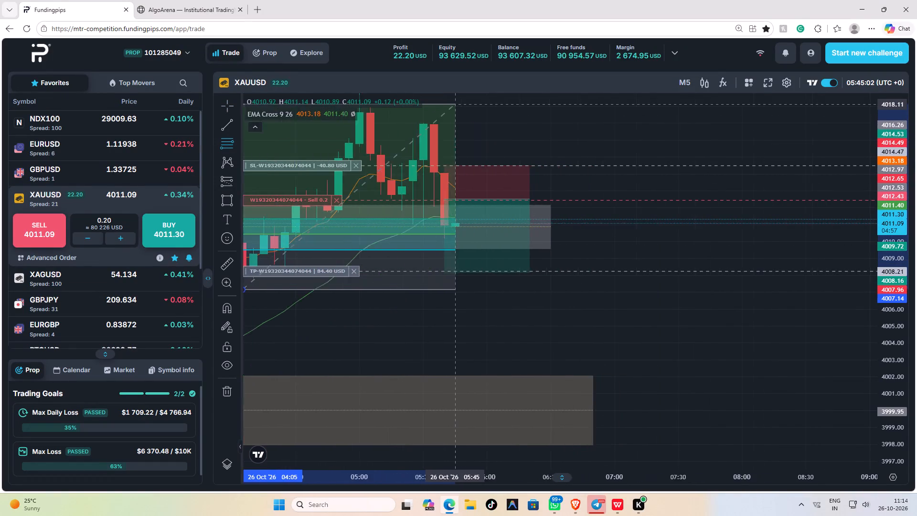
drag(452, 105, 889, 128)
scroll(452, 105, down, 4)
scroll(888, 127, down, 3)
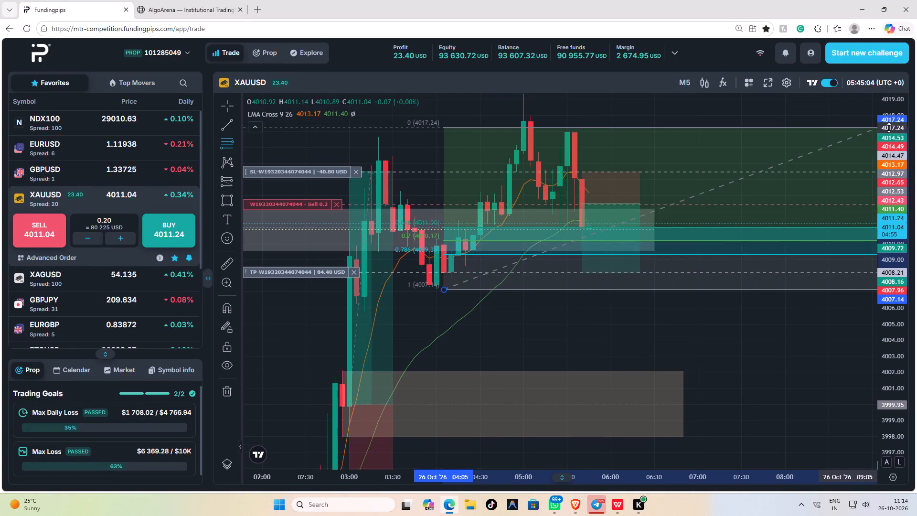
drag(889, 128, 526, 101)
scroll(889, 128, down, 2)
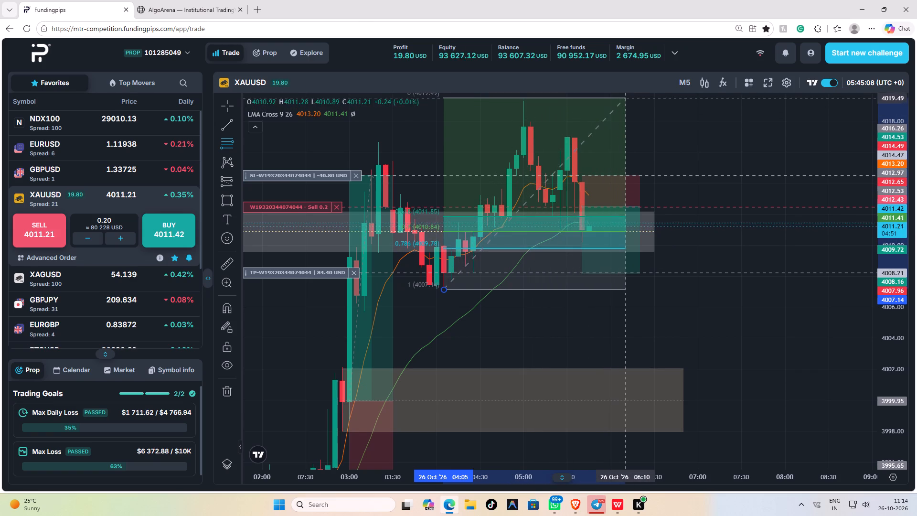
click(669, 101)
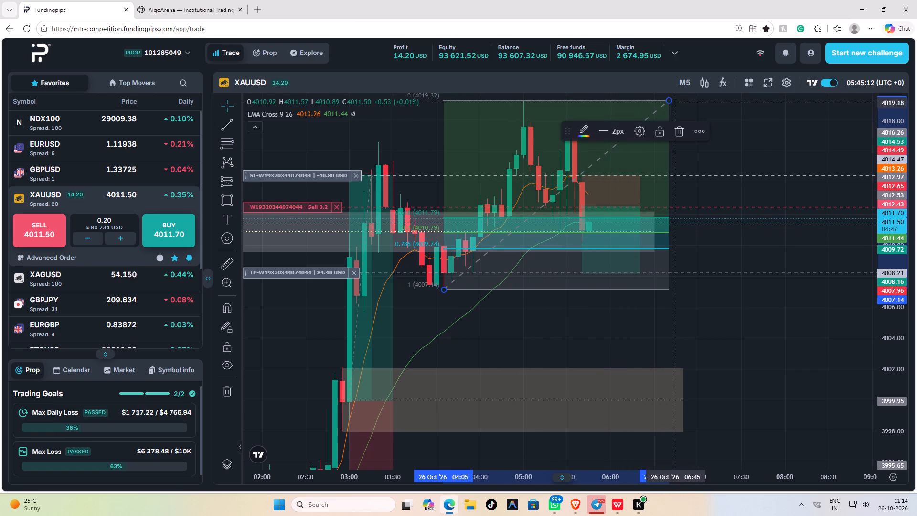
click(762, 138)
Switch the XAUUSD chart to the M15 time interval and examine the candles around the Fibonacci retracement and sell trade levels.
scroll(735, 202, down, 1)
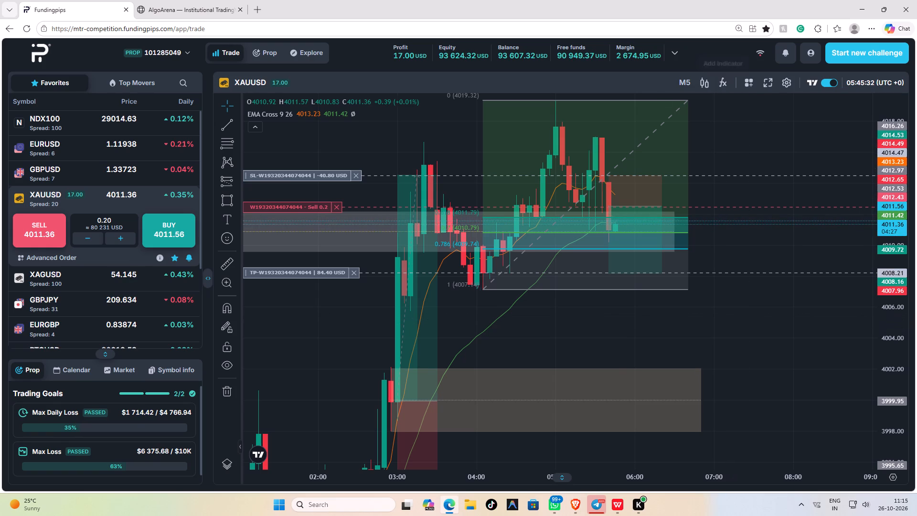
click(680, 82)
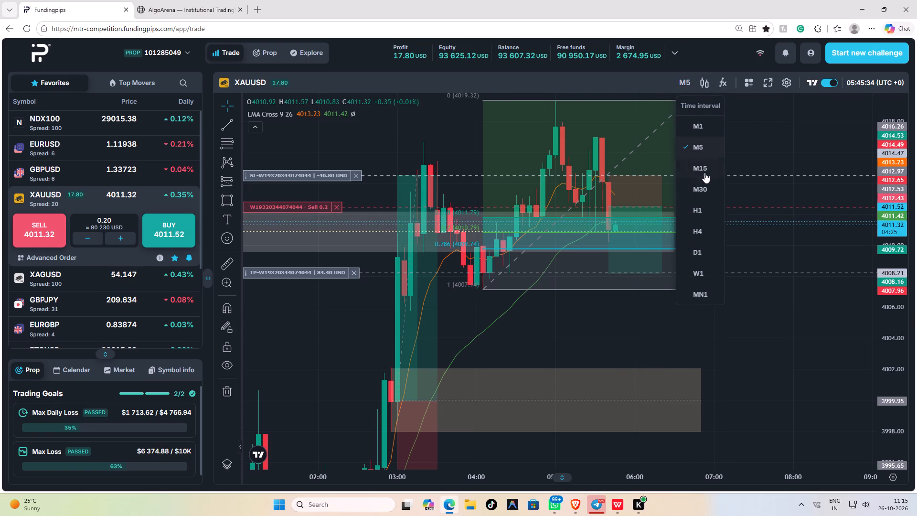
click(703, 166)
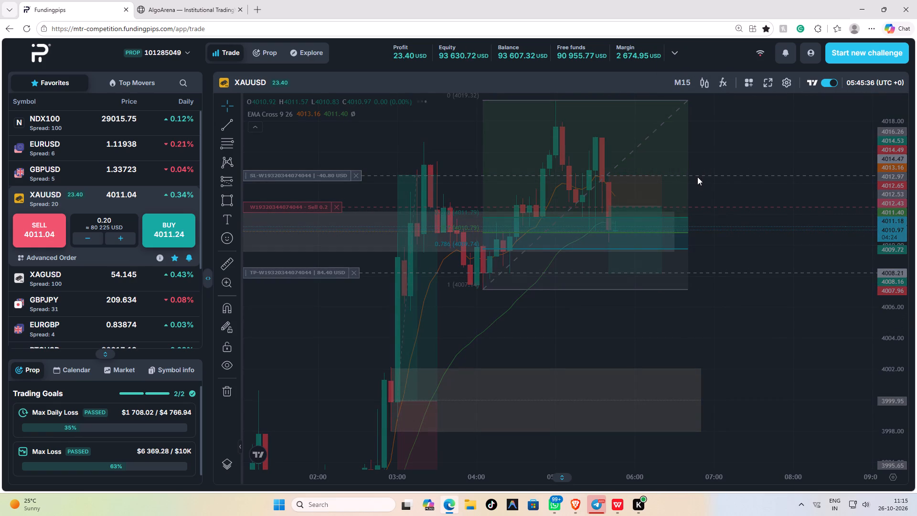
scroll(670, 251, up, 2)
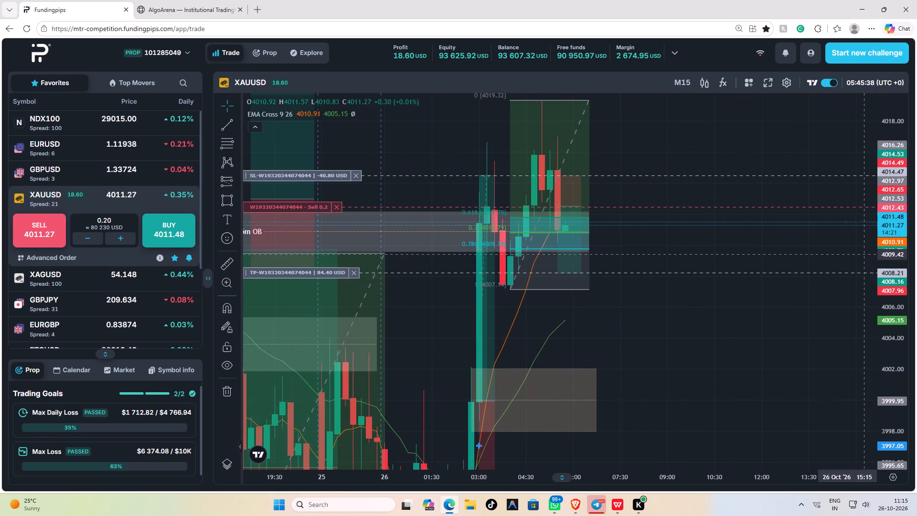
drag(886, 255, 854, 165)
scroll(559, 262, up, 7)
drag(510, 251, 769, 239)
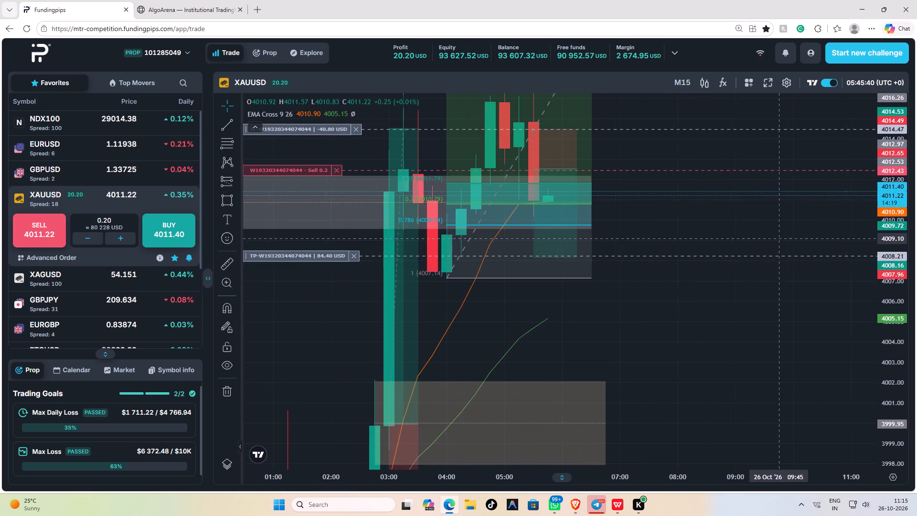
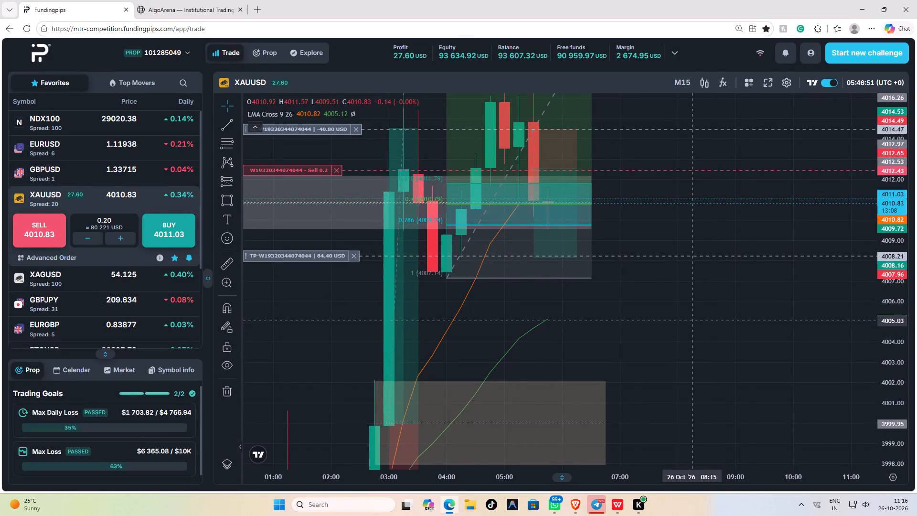
Switch the XAUUSD chart to the M5 time interval and examine price around the Fibonacci retracement and sell trade levels.
scroll(696, 320, down, 1)
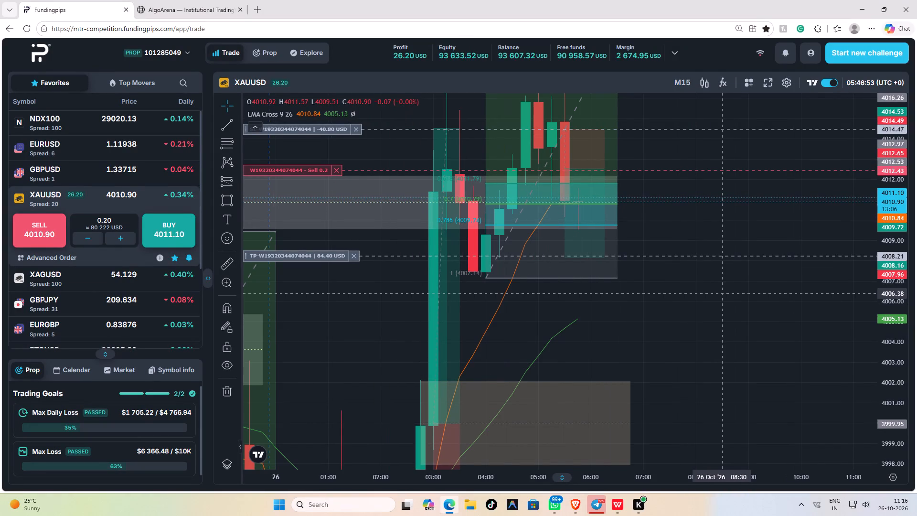
drag(899, 181, 912, 305)
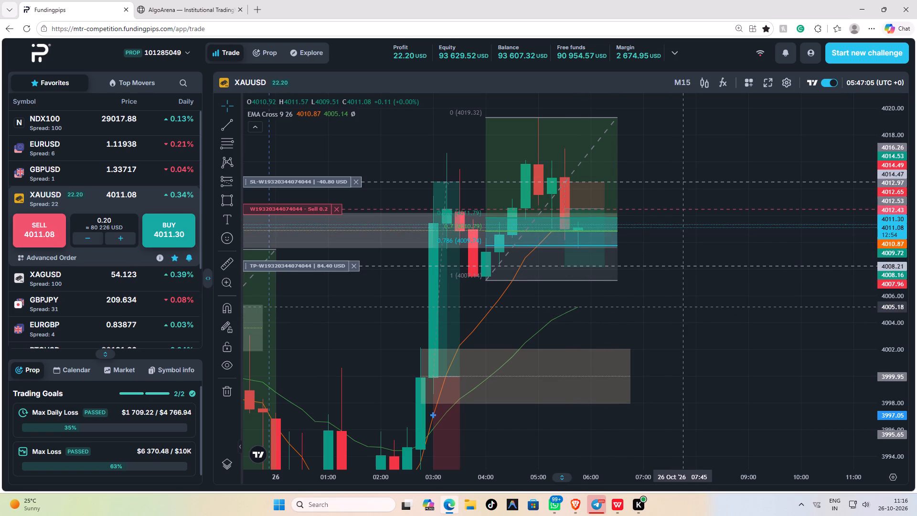
click(677, 85)
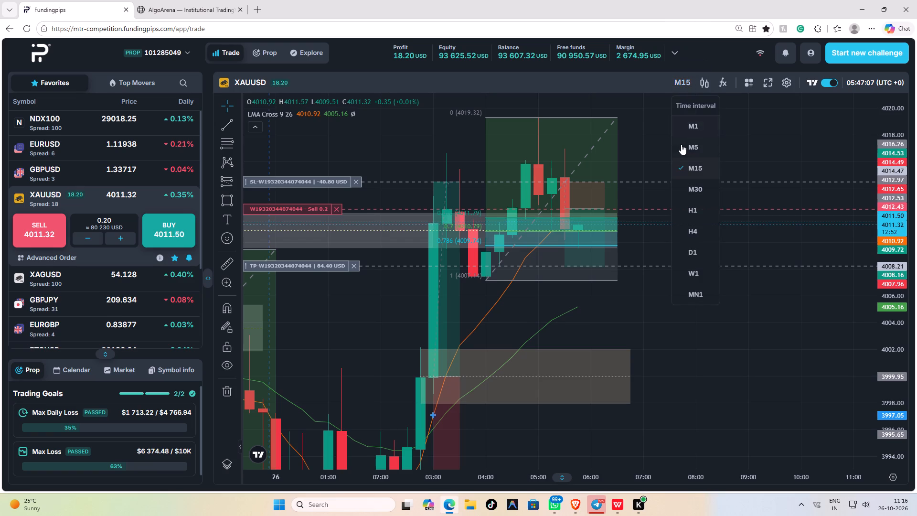
click(681, 144)
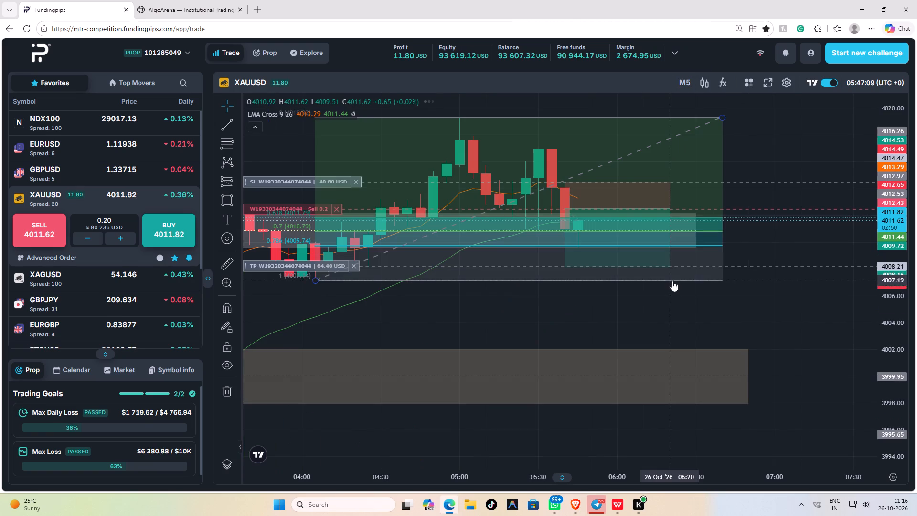
scroll(686, 316, down, 7)
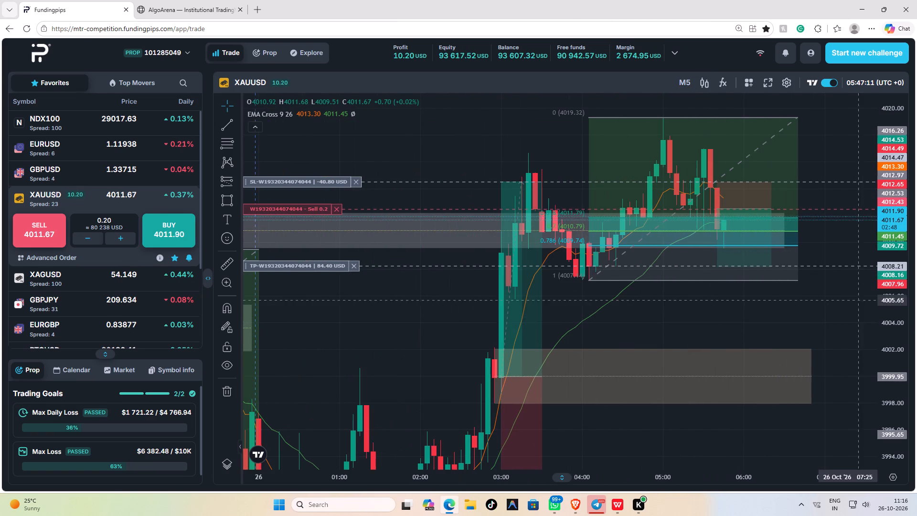
drag(880, 288, 857, 187)
drag(822, 341, 751, 372)
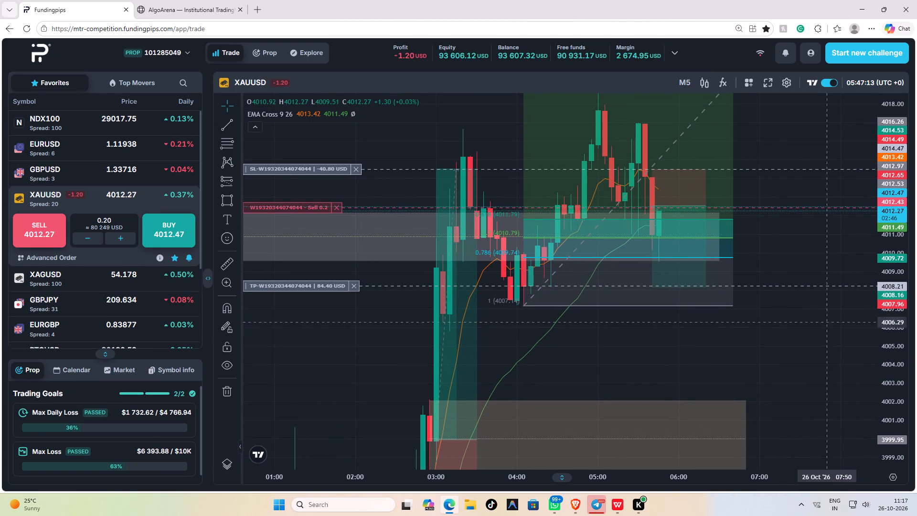
drag(867, 310, 864, 288)
drag(882, 312, 881, 299)
click(881, 298)
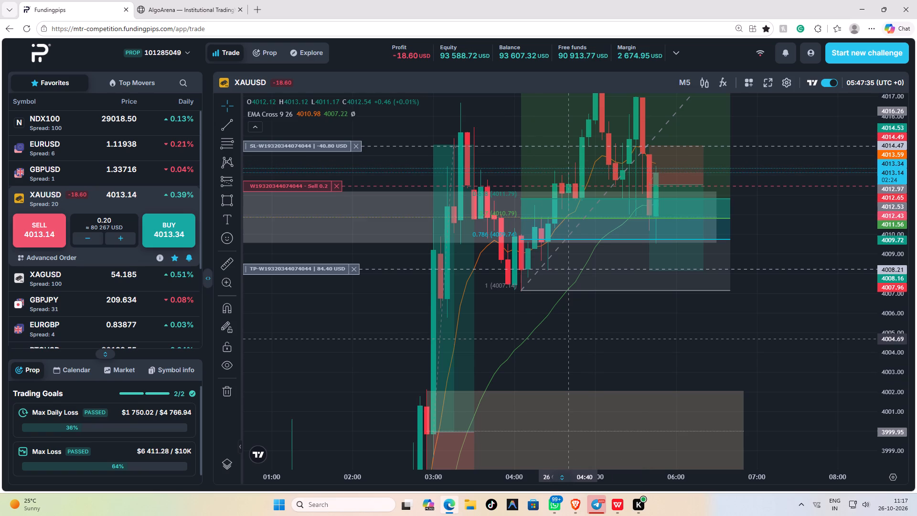
Switch to Brave, resume the Complete ICT Trading Guide for Beginners video and watch its Displacement section in full screen.
click(448, 504)
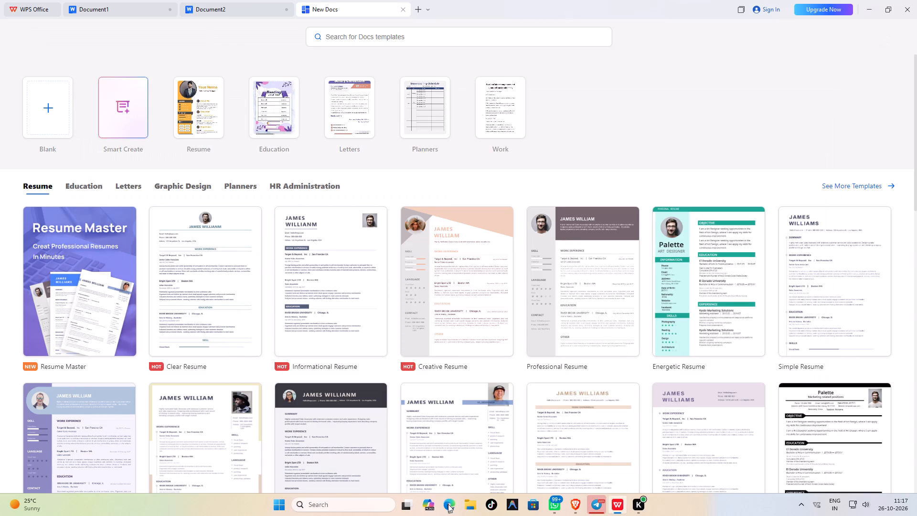
click(448, 504)
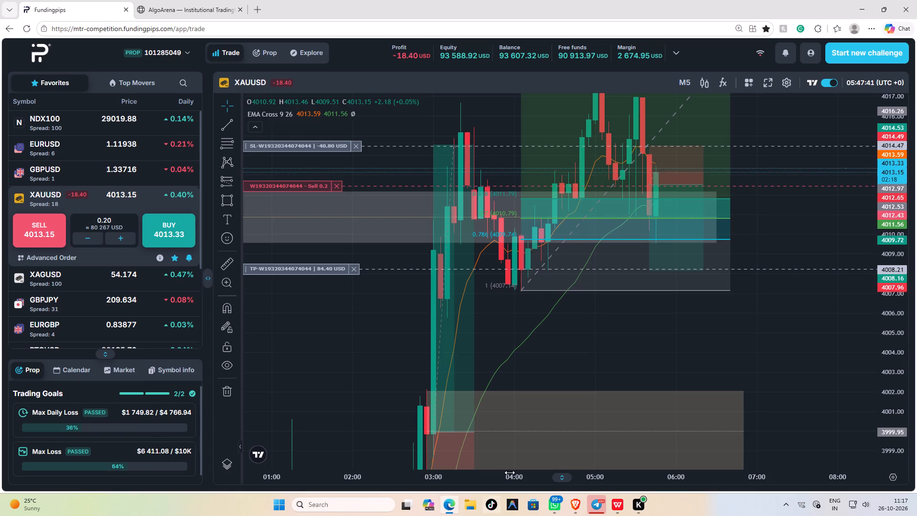
click(581, 504)
click(483, 351)
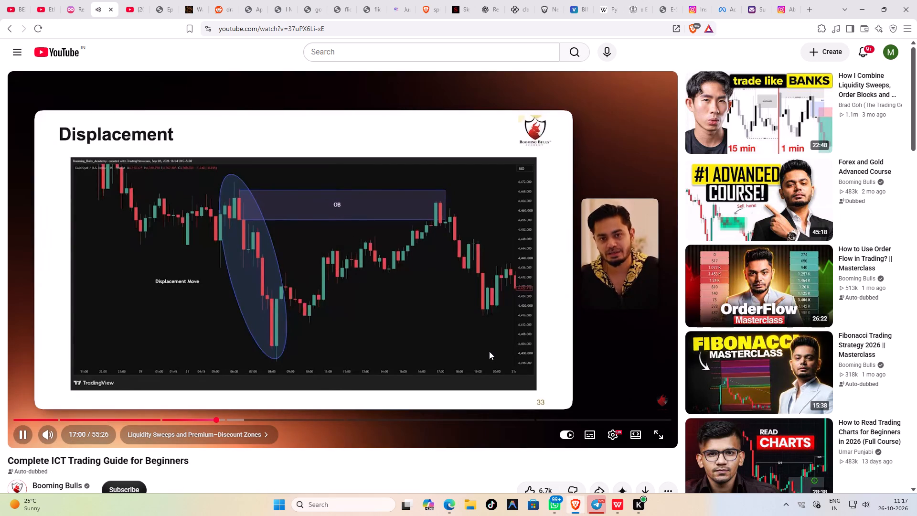
click(660, 438)
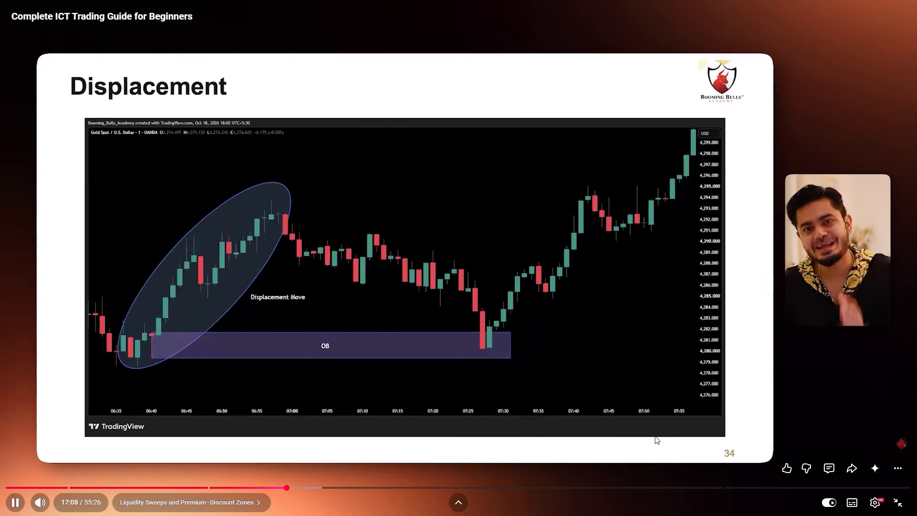
Rewind the video to the bearish Displacement slide, pause at 16:50, capture a screenshot of the slide and exit full screen.
key(Left)
key(Left)
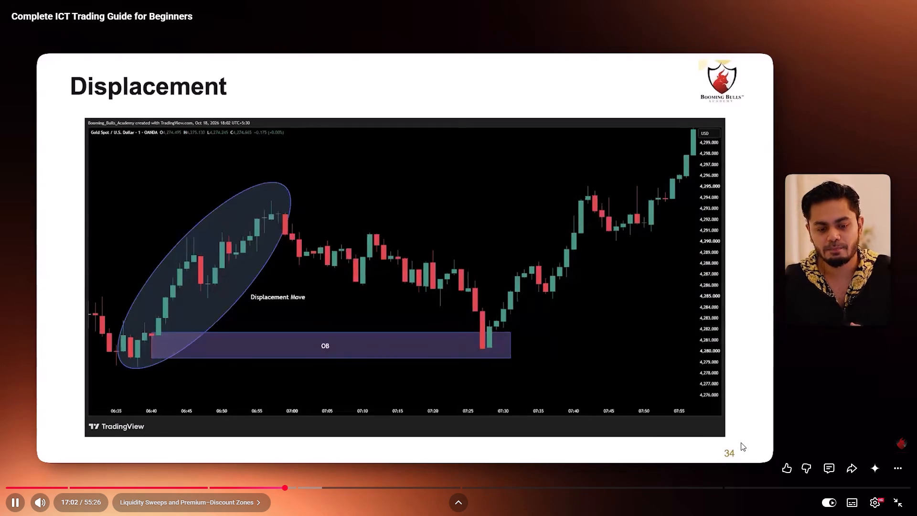
key(Left)
key(Left)
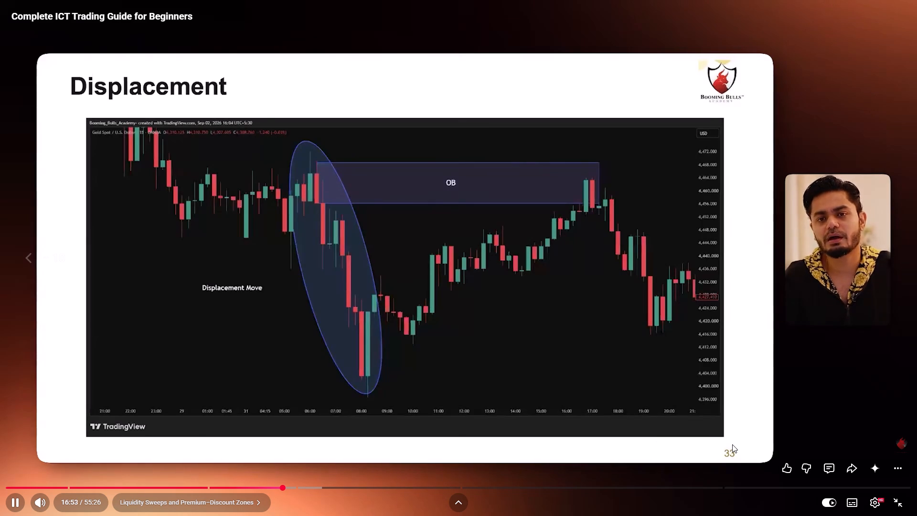
key(Left)
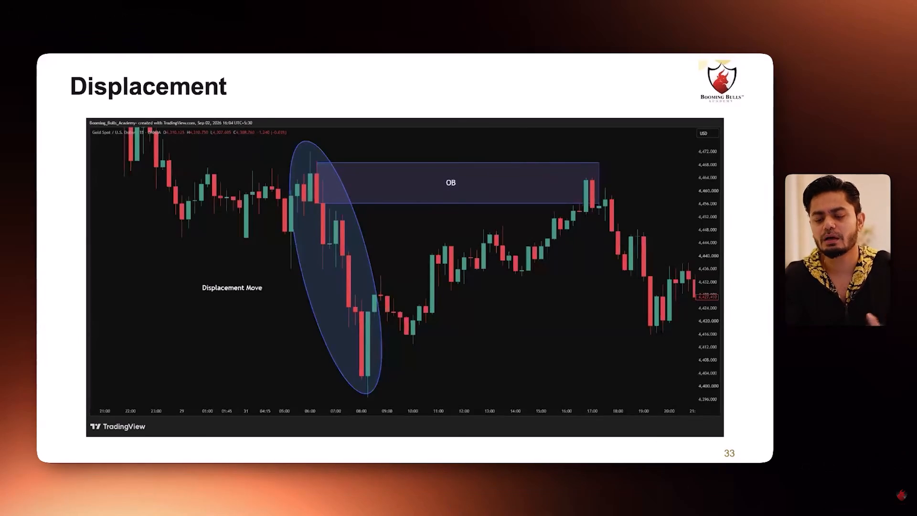
key(Left)
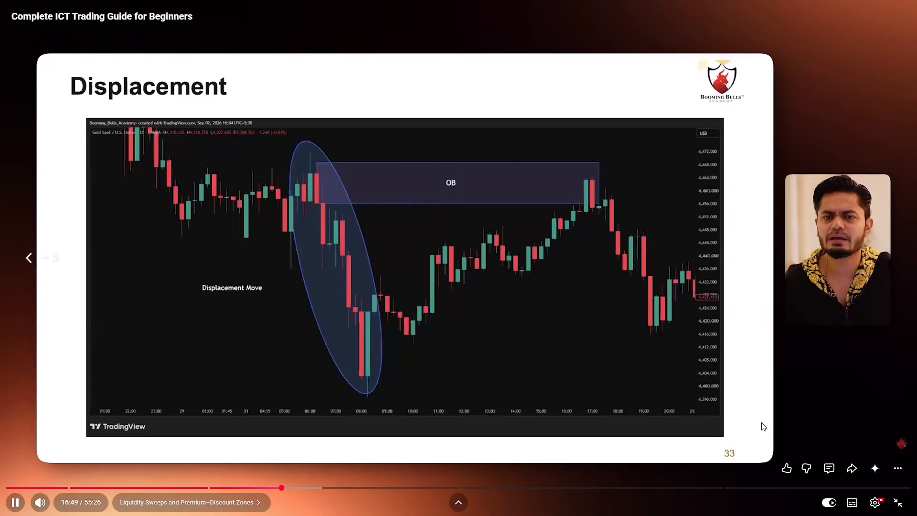
key(space)
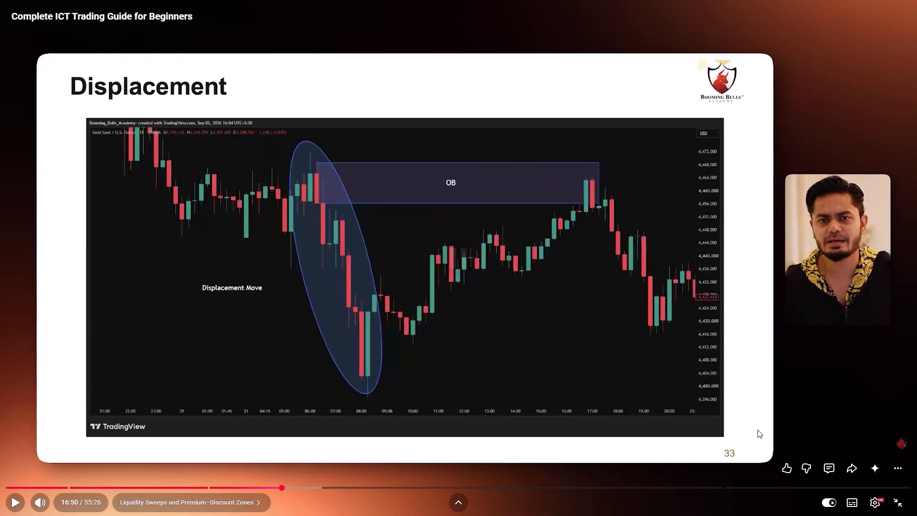
key(shift+super+s)
drag(66, 65, 263, 252)
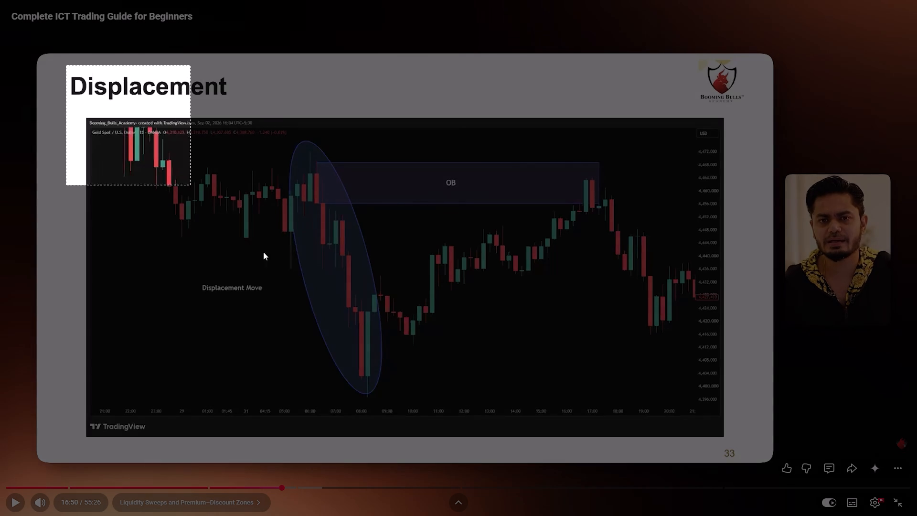
drag(263, 252, 727, 443)
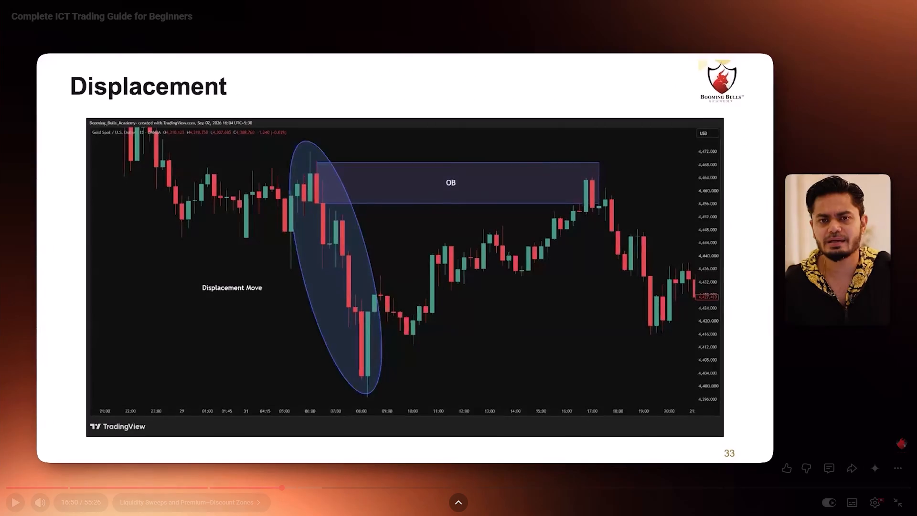
click(902, 507)
Back on the Fundingpips chart in Edge, shorten the Fibonacci retracement to end near the 05:45 candle at about 4019.40.
click(445, 499)
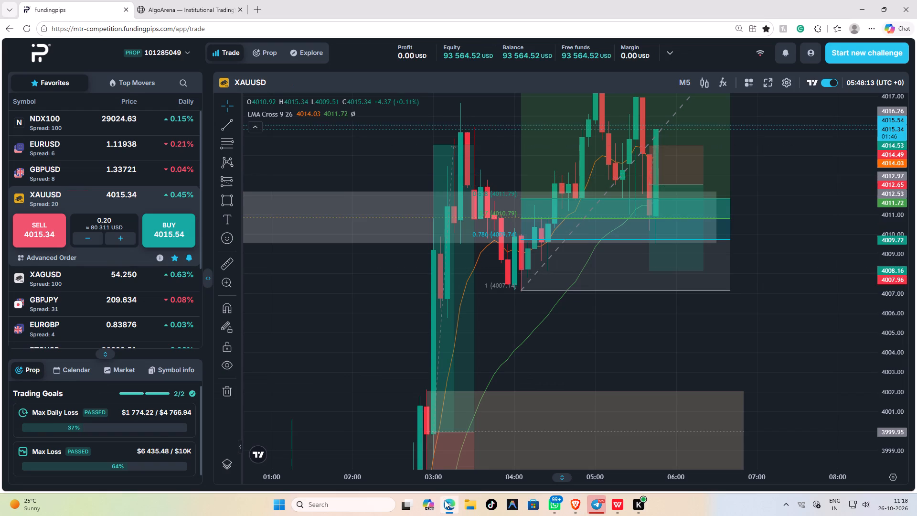
drag(902, 191, 889, 343)
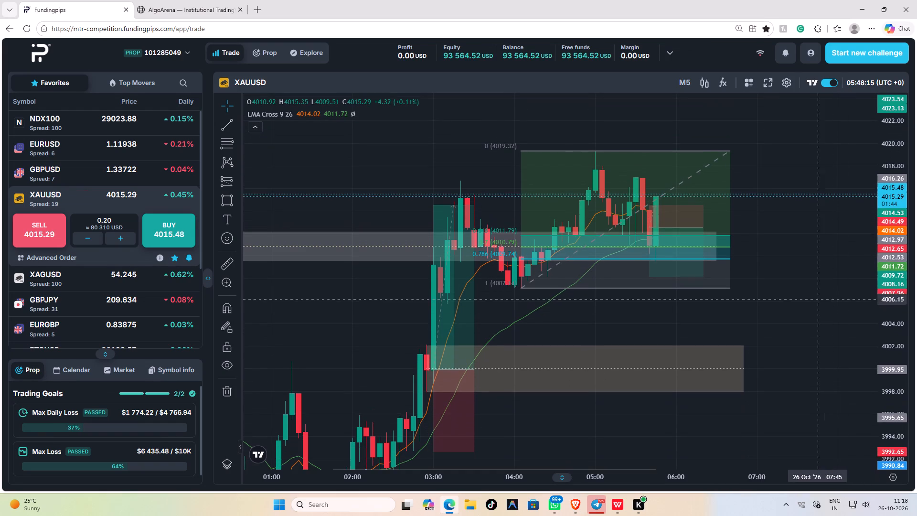
click(725, 152)
drag(729, 150, 716, 151)
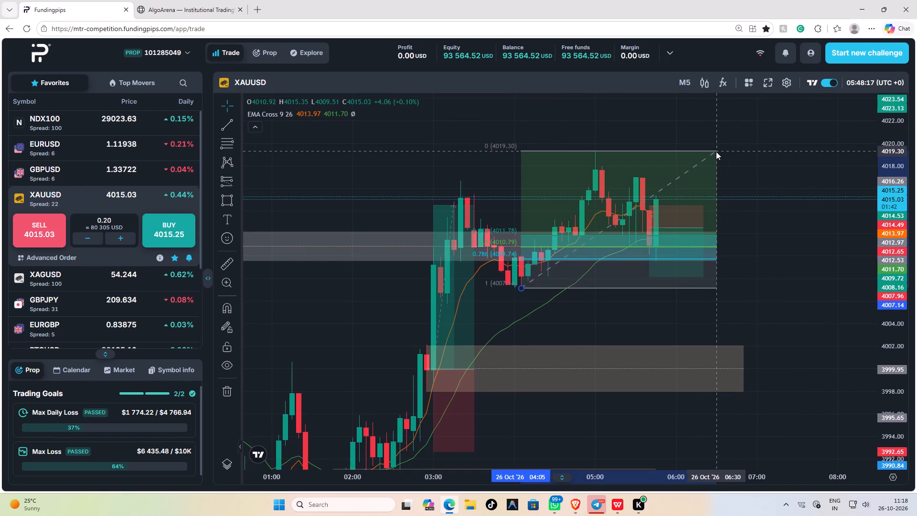
drag(716, 151, 652, 150)
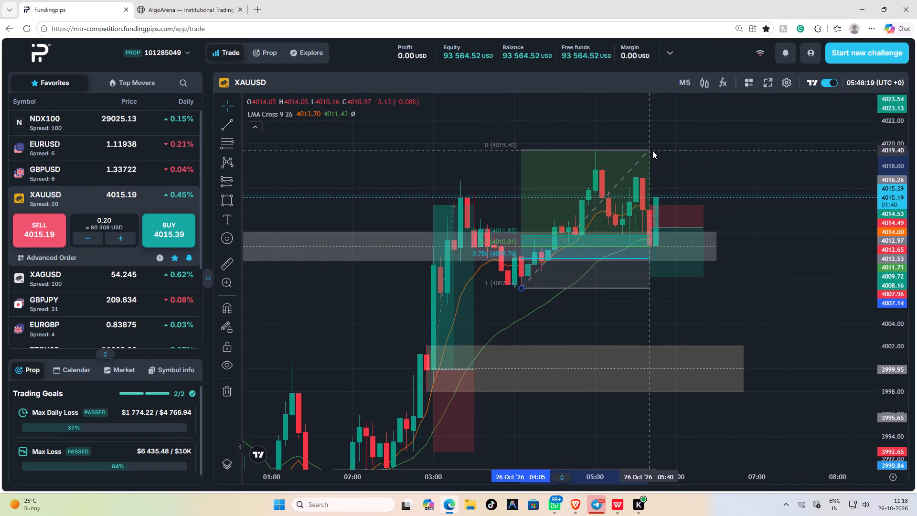
drag(652, 150, 657, 150)
click(724, 176)
Narrow the short position drawing that starts at 05:40 so it ends at about the 05:45 candle.
scroll(701, 286, up, 3)
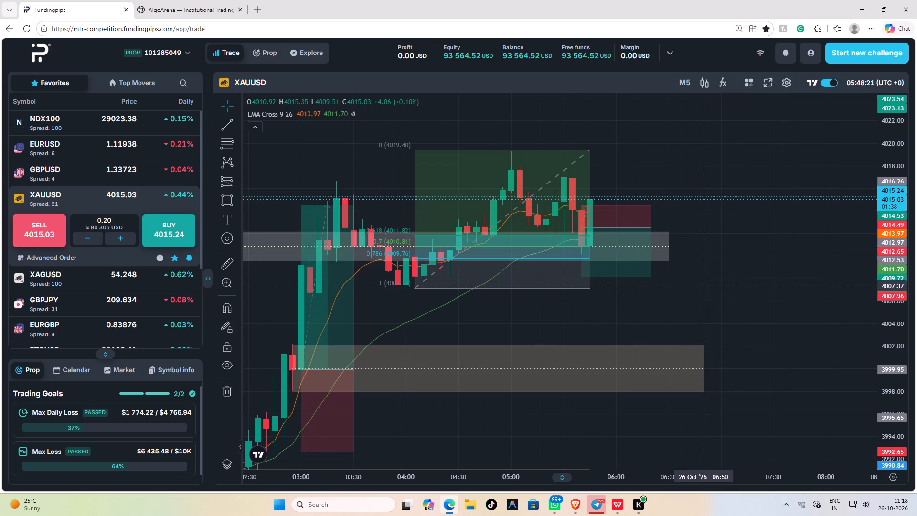
click(630, 265)
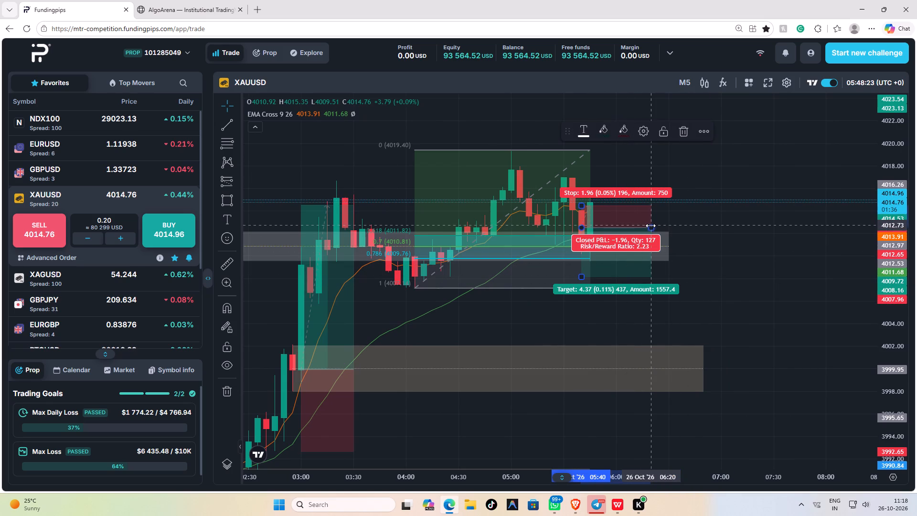
drag(650, 226, 590, 222)
click(639, 228)
Set the XAUUSD chart to the M15 time interval.
scroll(639, 235, up, 3)
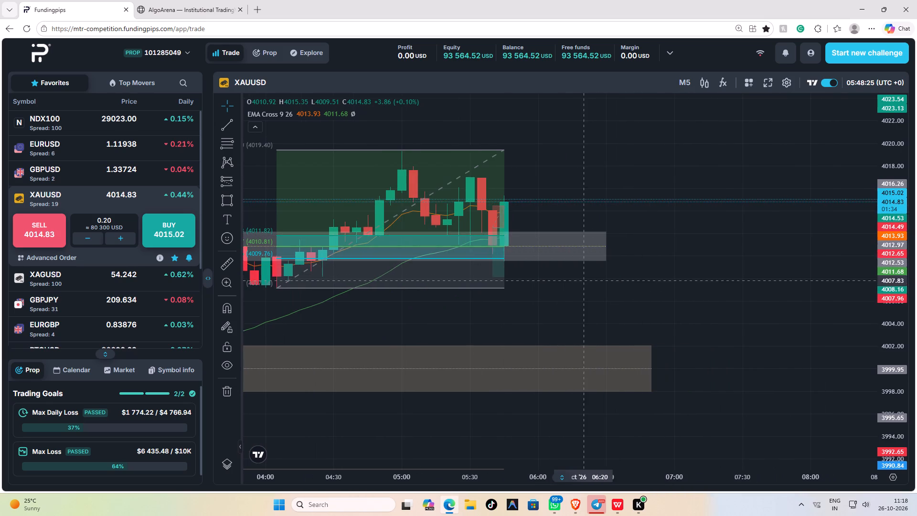
drag(579, 282, 698, 314)
drag(878, 284, 896, 217)
drag(895, 215, 894, 210)
scroll(725, 310, up, 6)
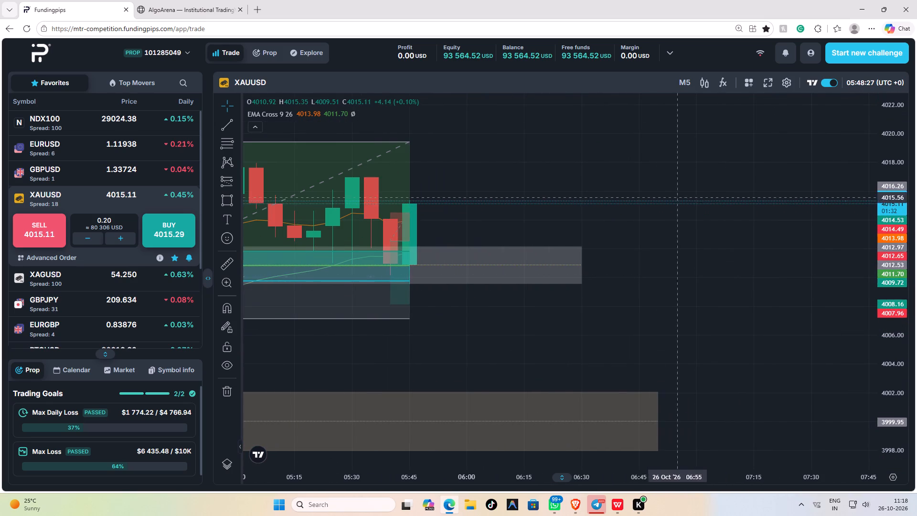
click(679, 79)
click(692, 147)
click(692, 88)
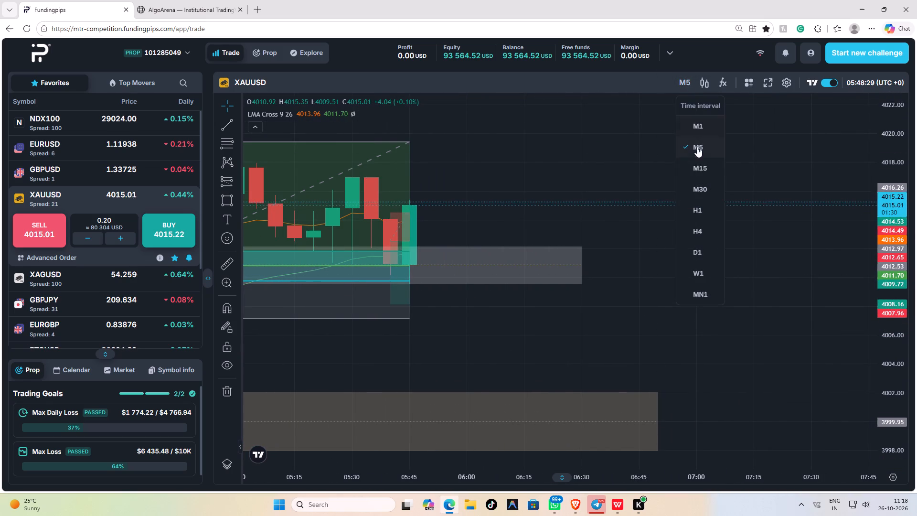
drag(697, 158, 697, 172)
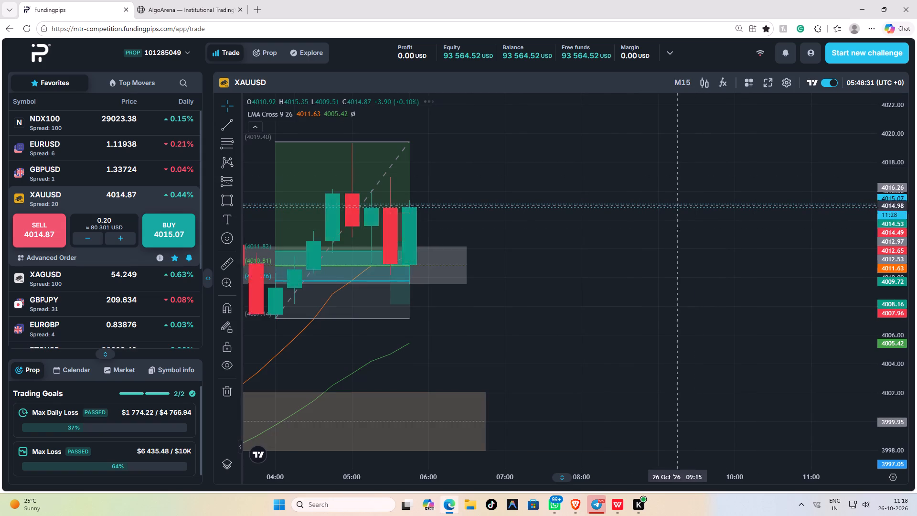
Examine the M15 price action around the Fibonacci retracement and back through the marked 5m OB, 15m OB and FVG zones.
drag(548, 278, 804, 295)
drag(894, 216, 890, 262)
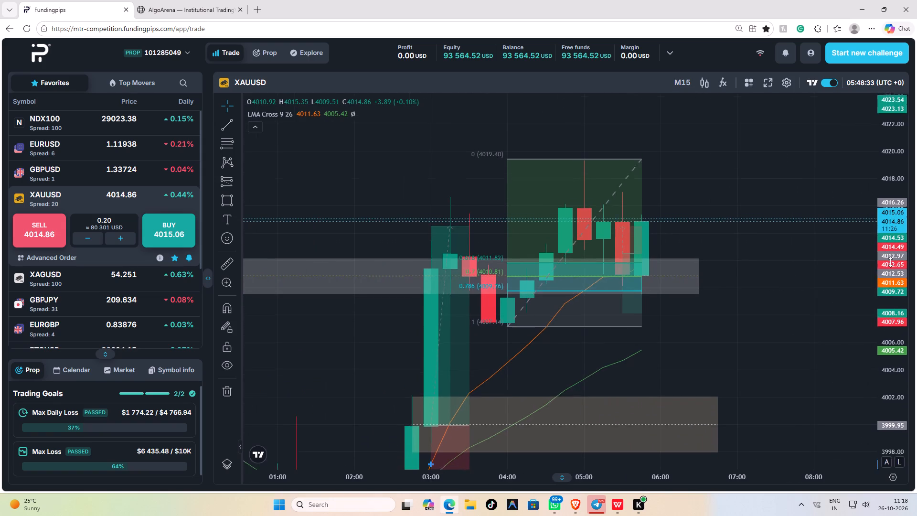
drag(890, 262, 873, 335)
scroll(840, 317, down, 7)
drag(839, 313, 736, 301)
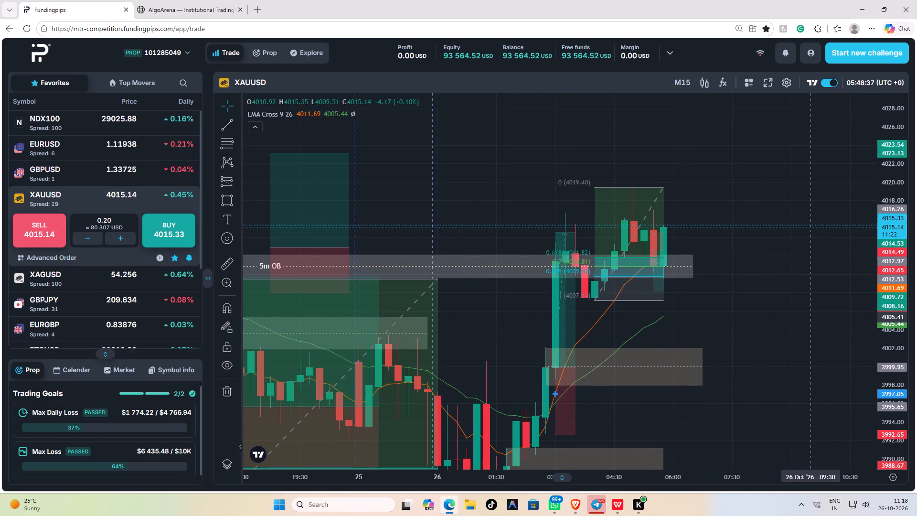
scroll(801, 300, down, 3)
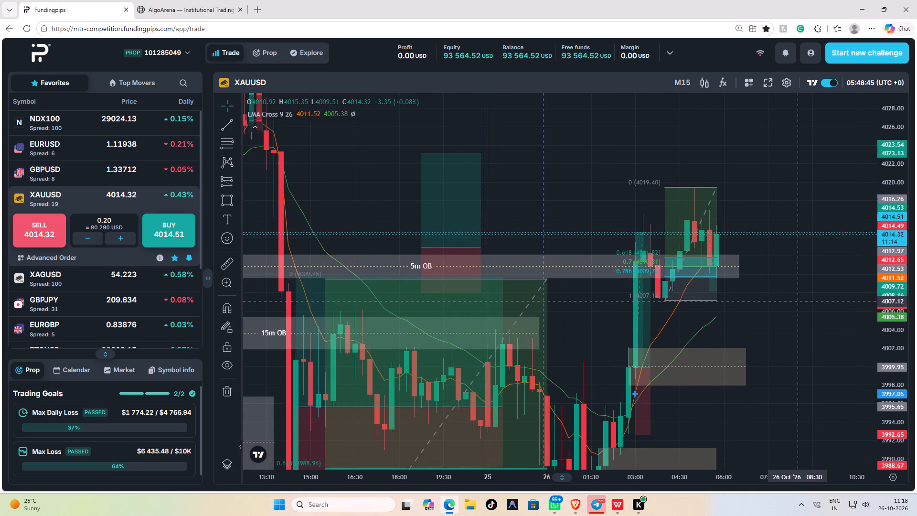
scroll(797, 281, down, 3)
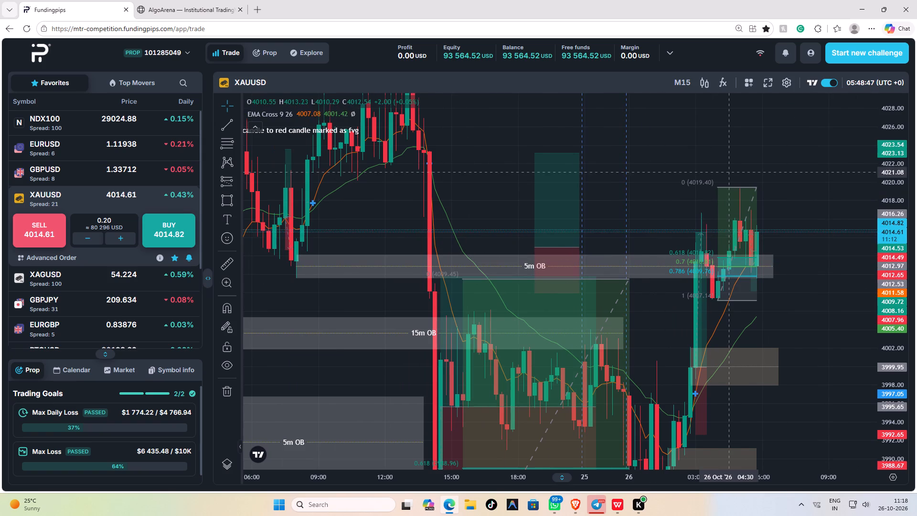
scroll(729, 170, down, 5)
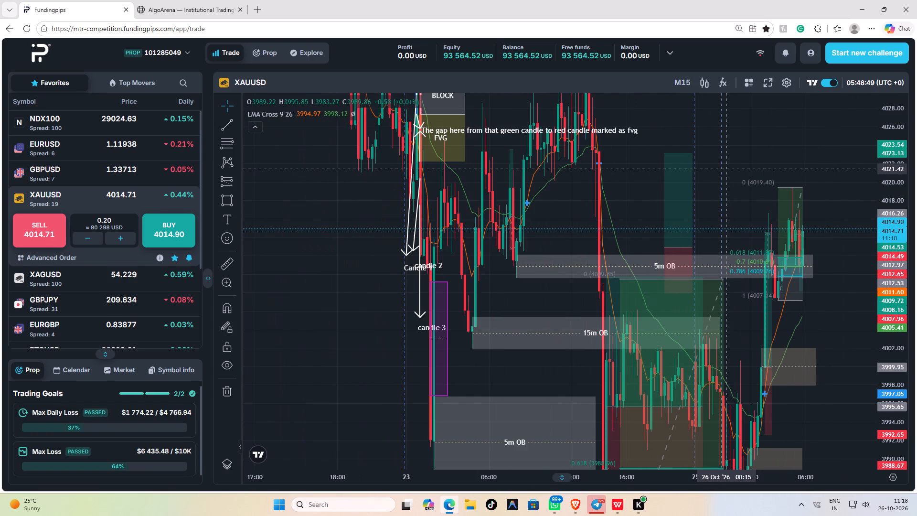
scroll(728, 169, up, 3)
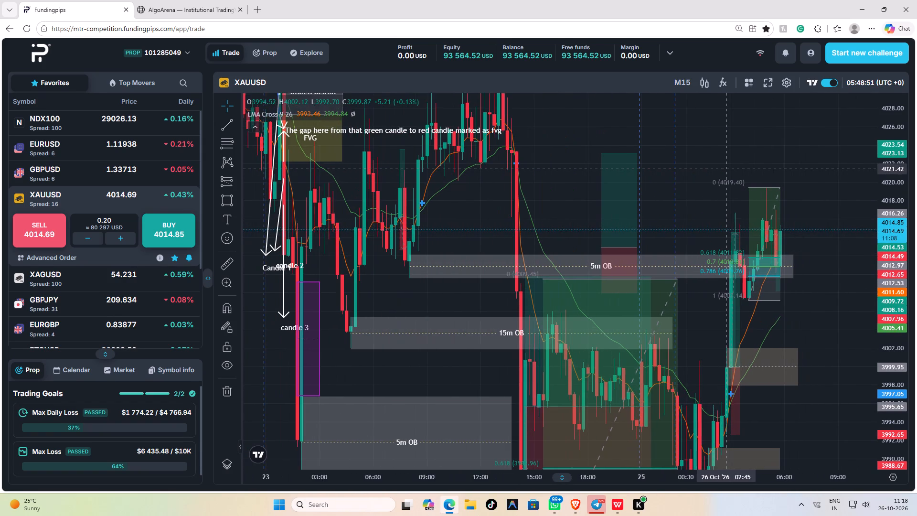
scroll(728, 169, up, 9)
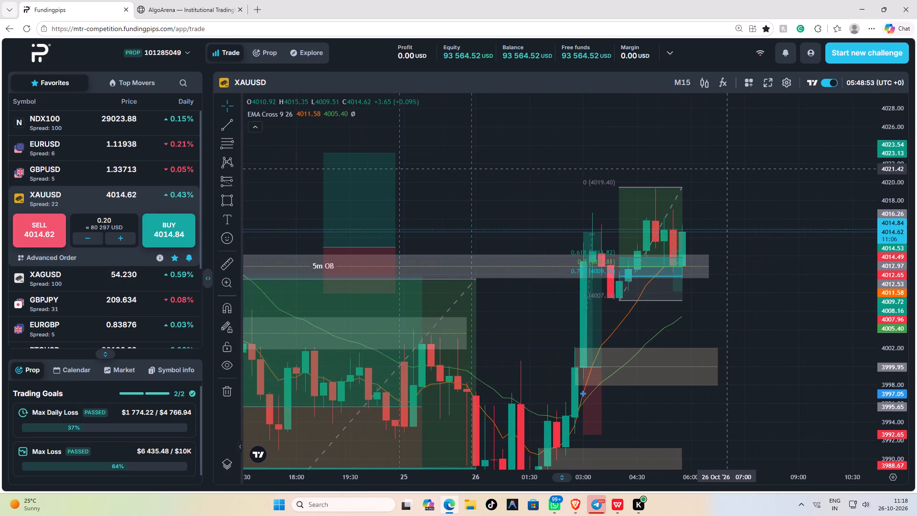
Extend the XAUUSD zone rectangle between about 3997.93 and 4002.07 so it ends at about 07:00.
scroll(728, 169, up, 3)
drag(903, 320, 895, 227)
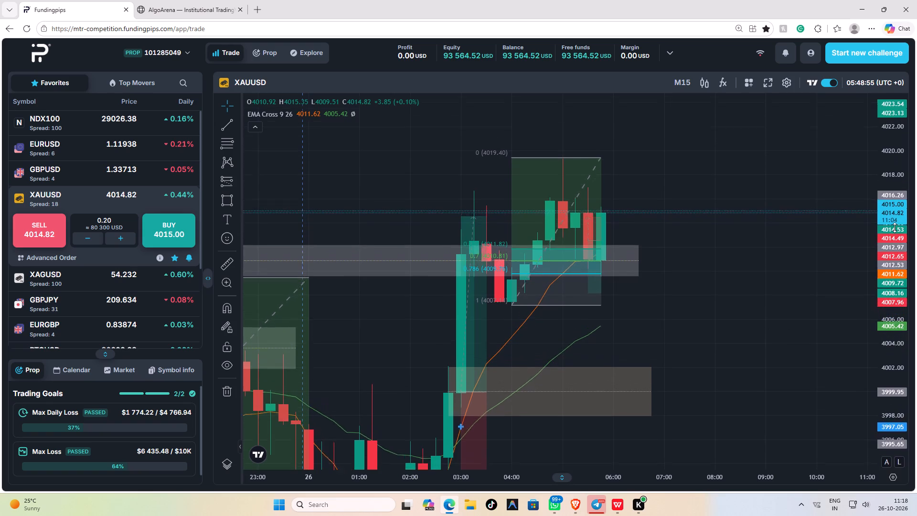
drag(895, 227, 886, 192)
scroll(700, 314, up, 2)
drag(666, 329, 740, 237)
scroll(743, 230, down, 2)
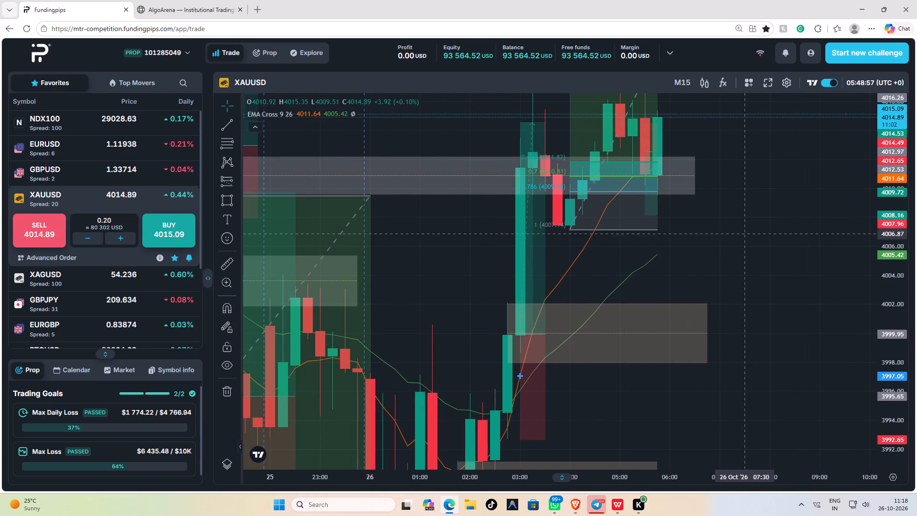
click(697, 335)
drag(707, 333, 725, 331)
click(750, 307)
Examine the M15 price action around the extended zone and back through the marked 5m OB and 15m OB zones.
scroll(751, 305, up, 3)
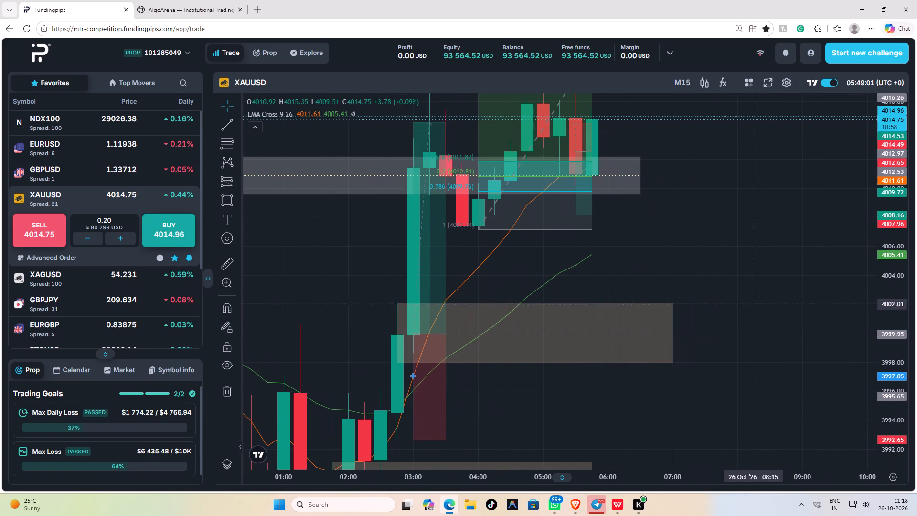
drag(883, 217, 876, 321)
scroll(811, 307, up, 3)
scroll(811, 306, down, 8)
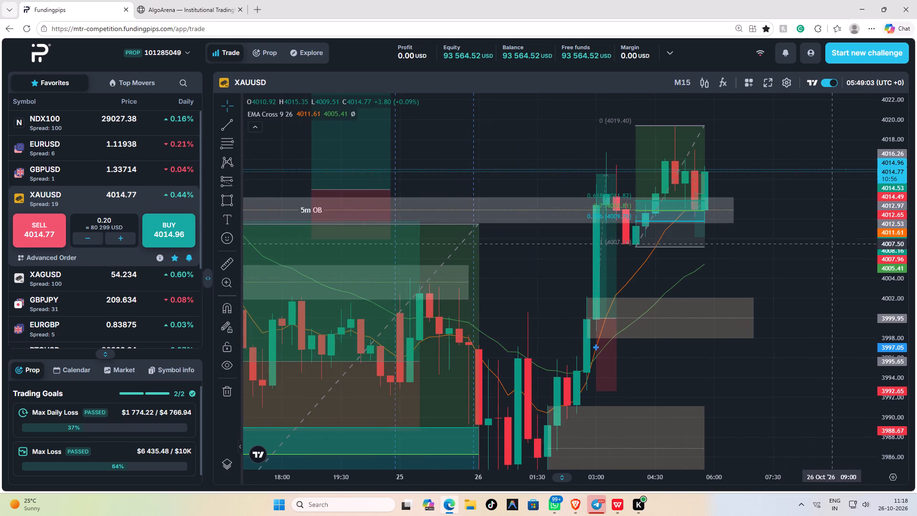
drag(900, 158, 889, 358)
scroll(803, 262, down, 5)
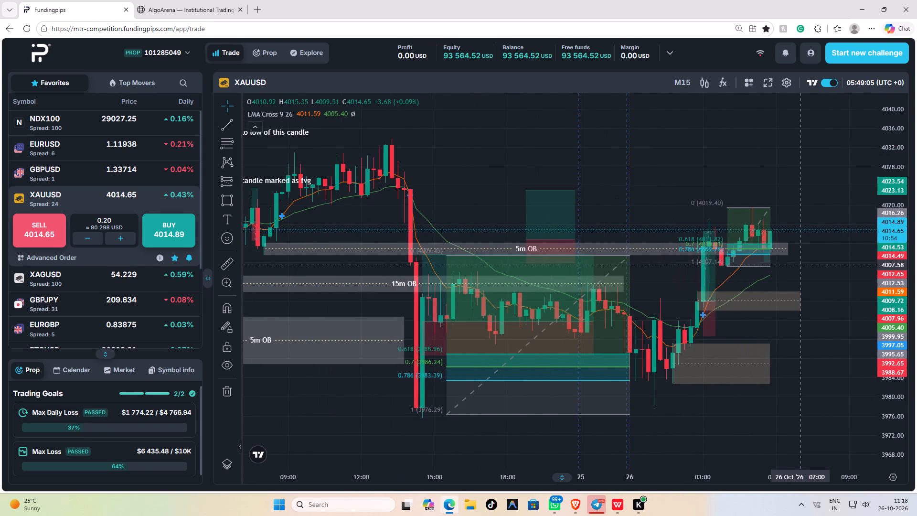
scroll(803, 265, down, 2)
Search the indicator list for "pdh" and "previ", clearing the search text.
click(720, 87)
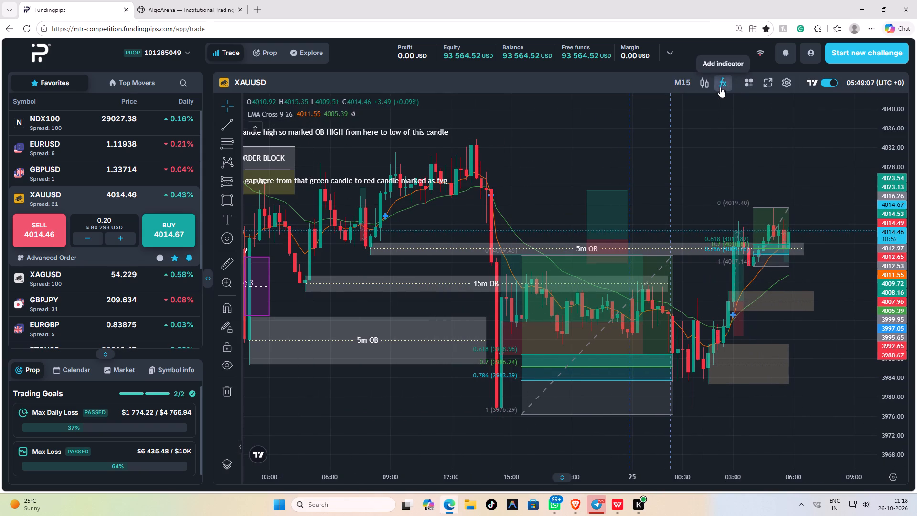
text(pdh)
key(BackSpace)
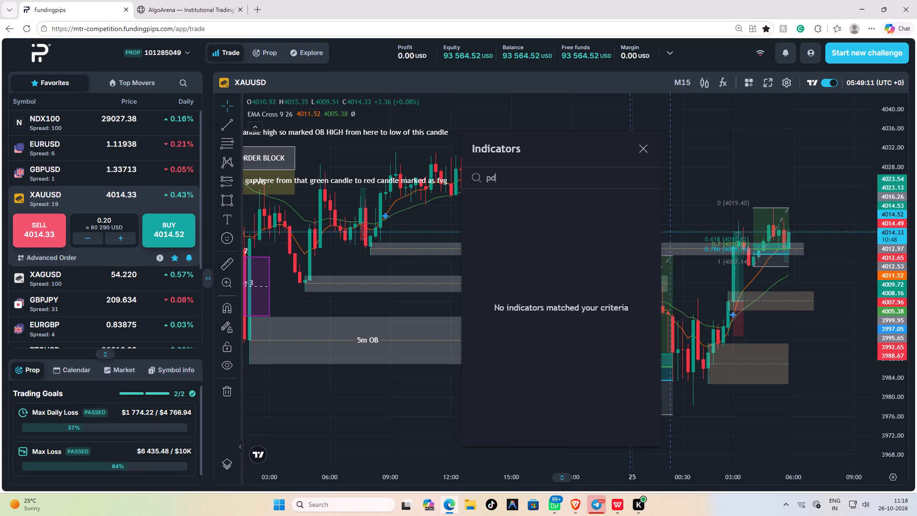
key(BackSpace)
key(BackSpace)
text(previ)
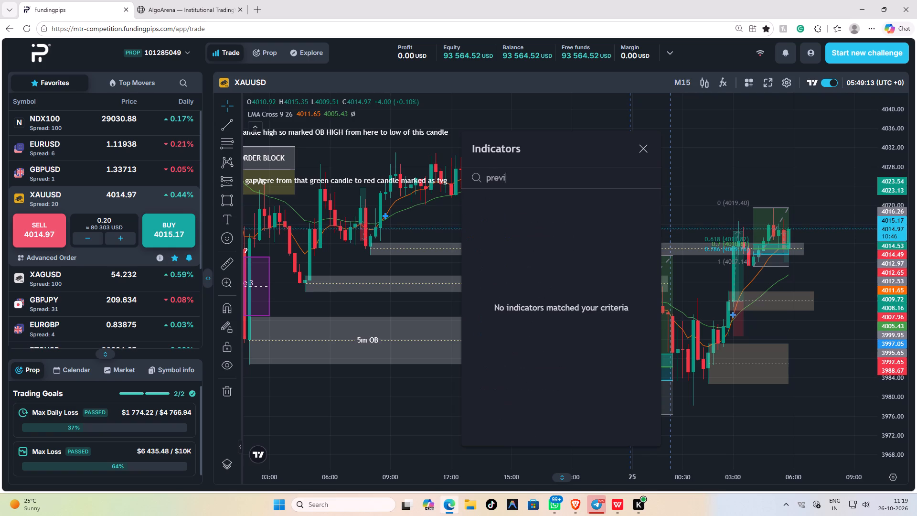
key(BackSpace)
key(BackSpace)
key(BackSpace)
key(BackSpace)
key(BackSpace)
key(BackSpace)
key(BackSpace)
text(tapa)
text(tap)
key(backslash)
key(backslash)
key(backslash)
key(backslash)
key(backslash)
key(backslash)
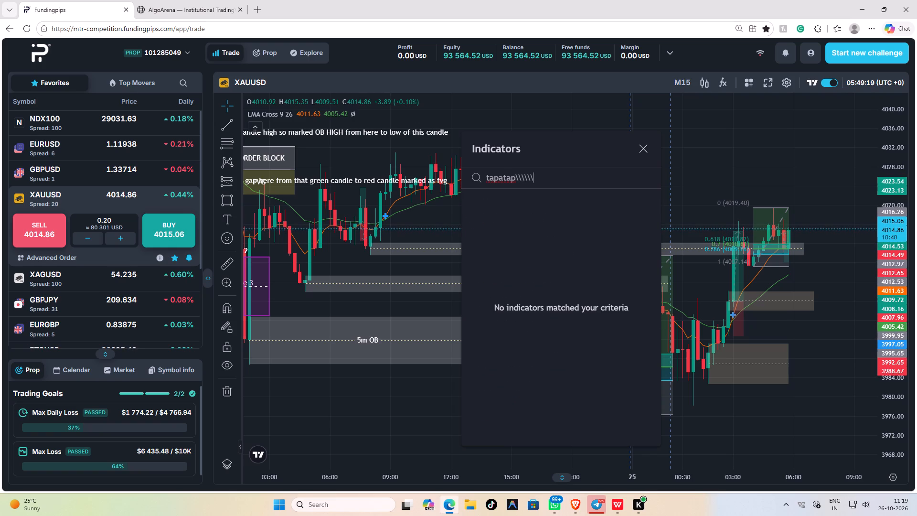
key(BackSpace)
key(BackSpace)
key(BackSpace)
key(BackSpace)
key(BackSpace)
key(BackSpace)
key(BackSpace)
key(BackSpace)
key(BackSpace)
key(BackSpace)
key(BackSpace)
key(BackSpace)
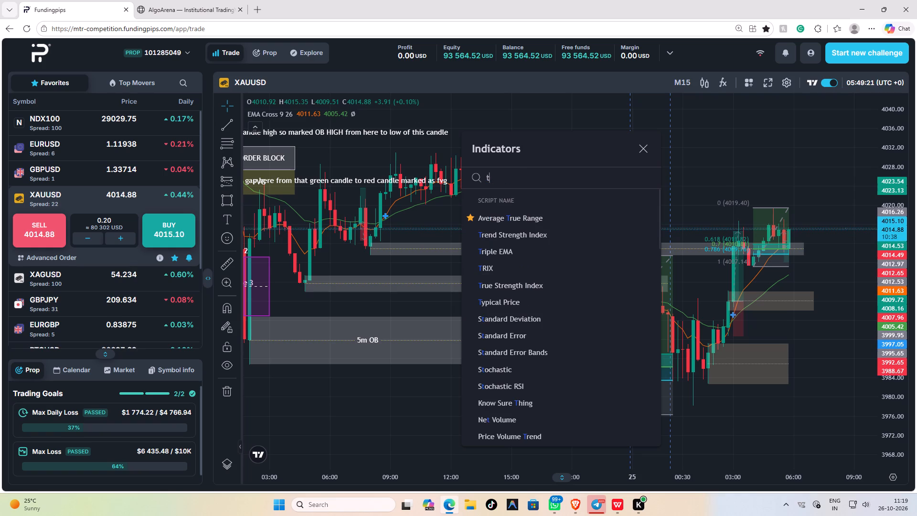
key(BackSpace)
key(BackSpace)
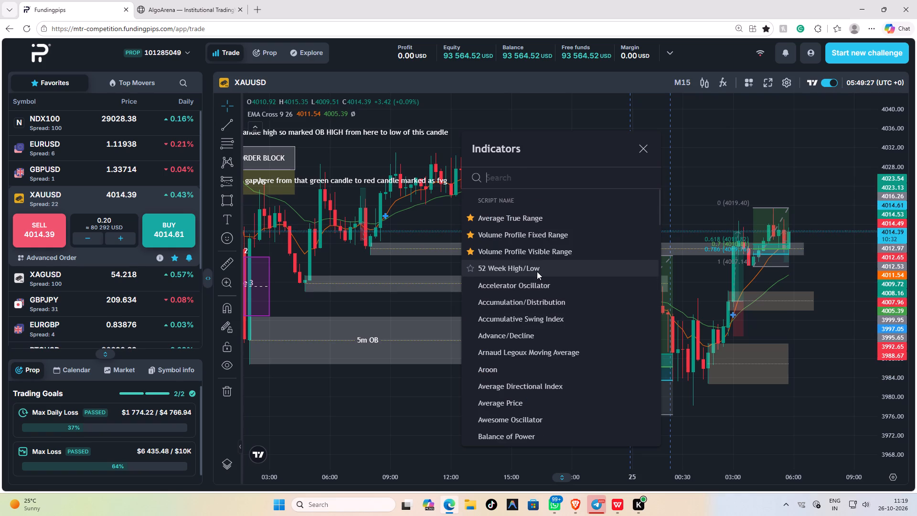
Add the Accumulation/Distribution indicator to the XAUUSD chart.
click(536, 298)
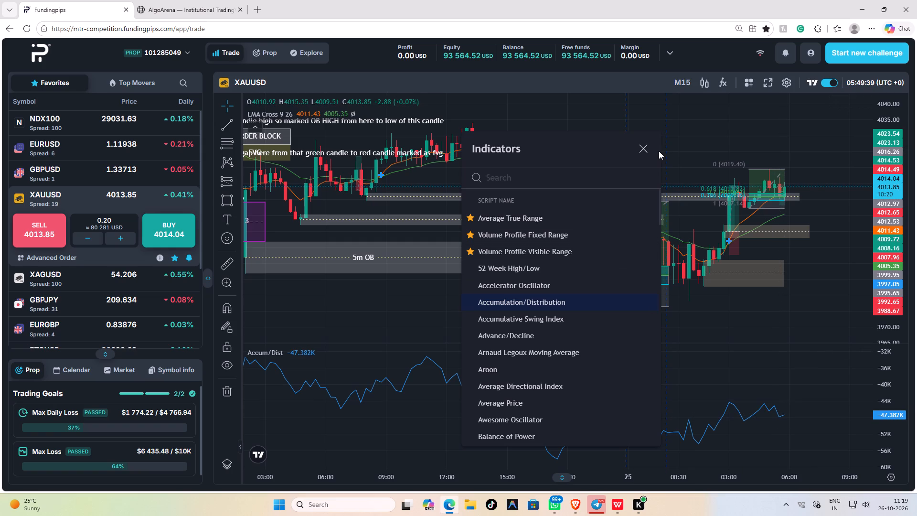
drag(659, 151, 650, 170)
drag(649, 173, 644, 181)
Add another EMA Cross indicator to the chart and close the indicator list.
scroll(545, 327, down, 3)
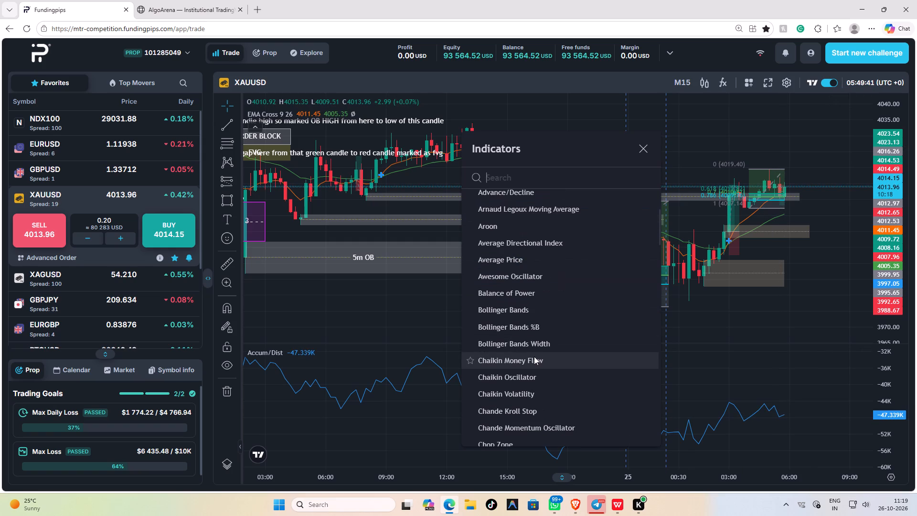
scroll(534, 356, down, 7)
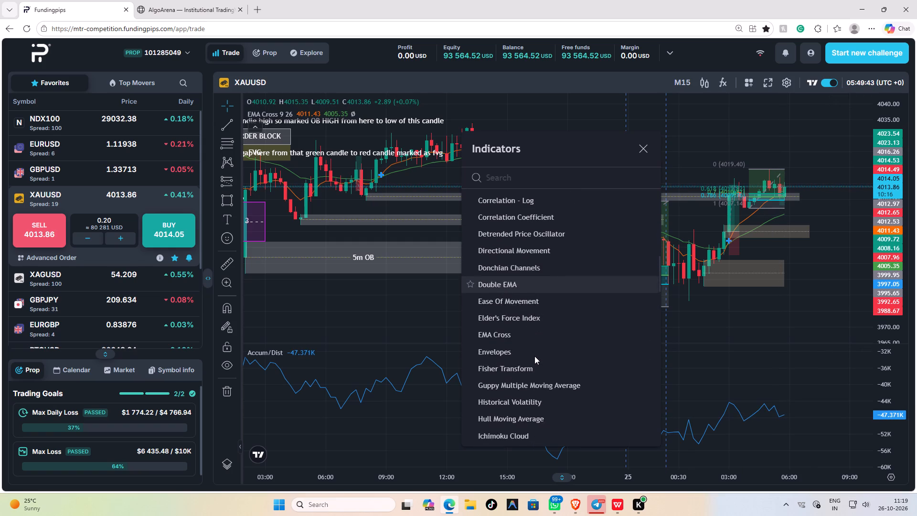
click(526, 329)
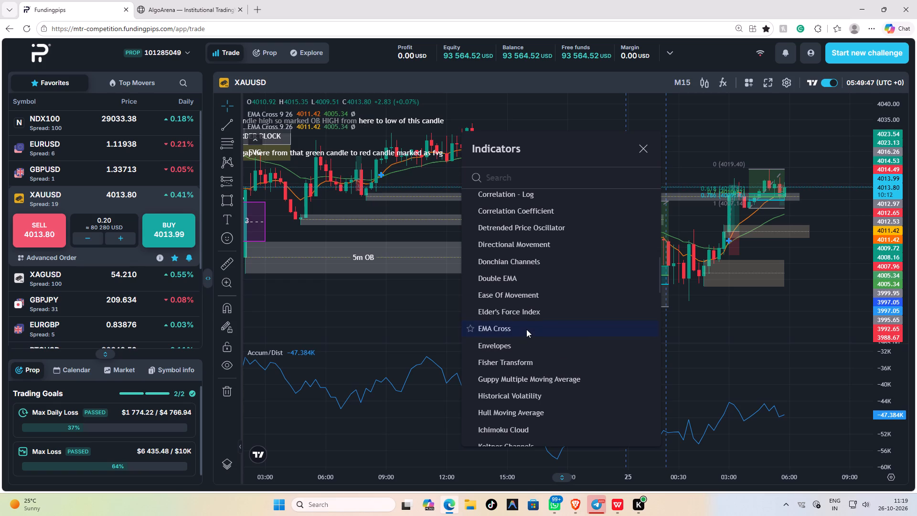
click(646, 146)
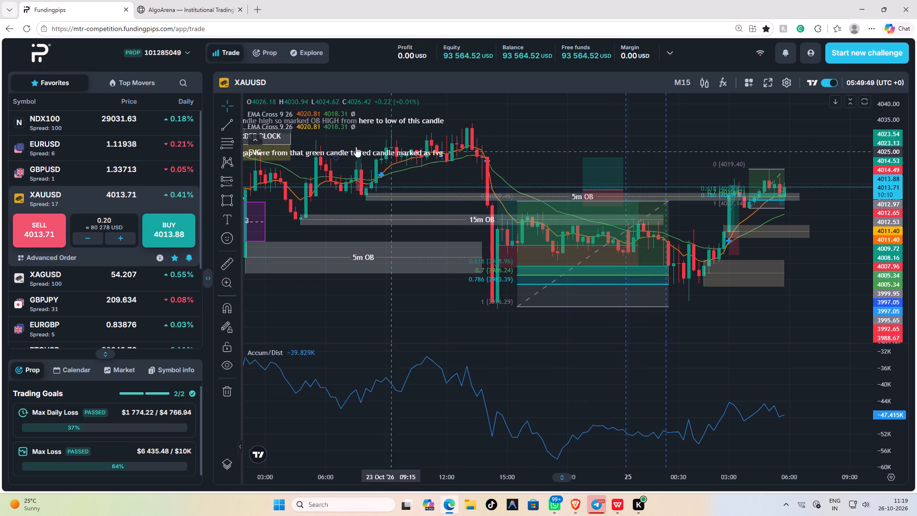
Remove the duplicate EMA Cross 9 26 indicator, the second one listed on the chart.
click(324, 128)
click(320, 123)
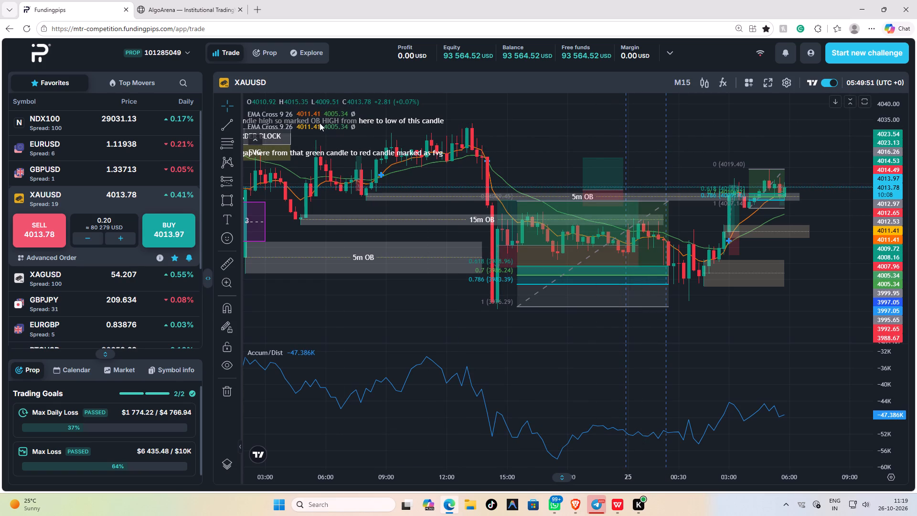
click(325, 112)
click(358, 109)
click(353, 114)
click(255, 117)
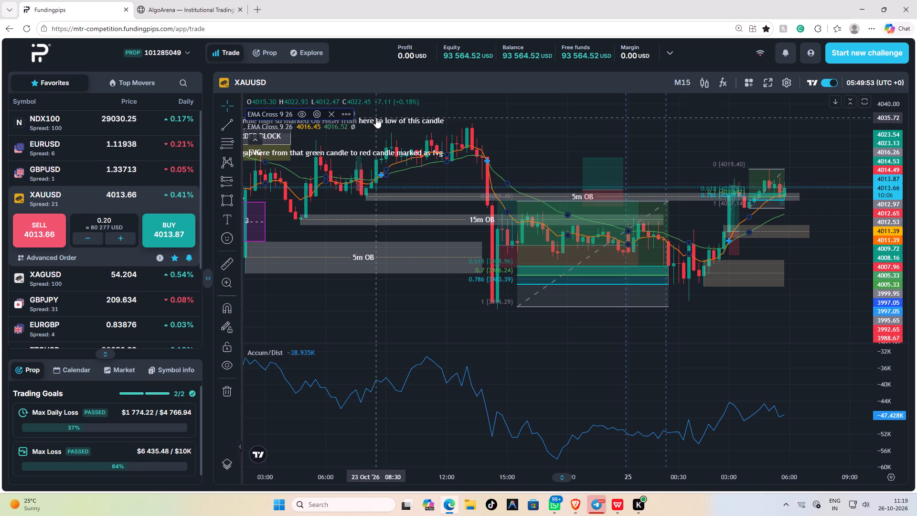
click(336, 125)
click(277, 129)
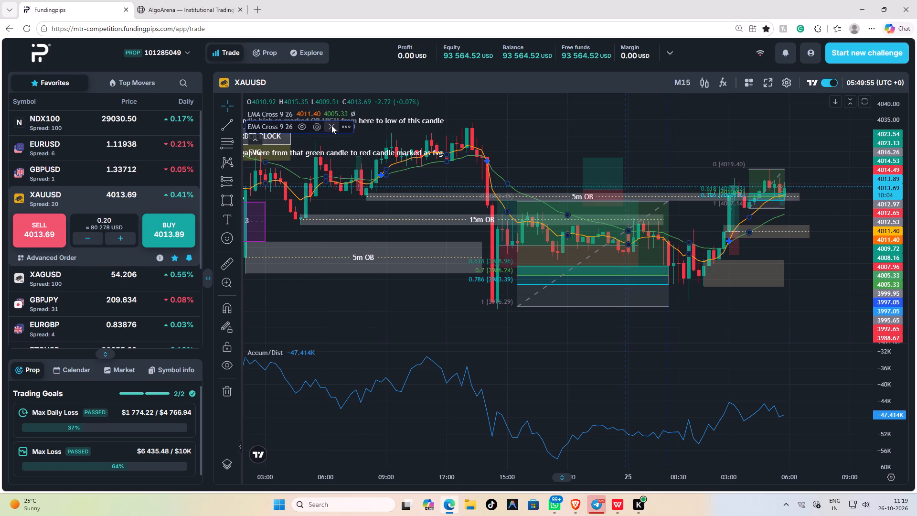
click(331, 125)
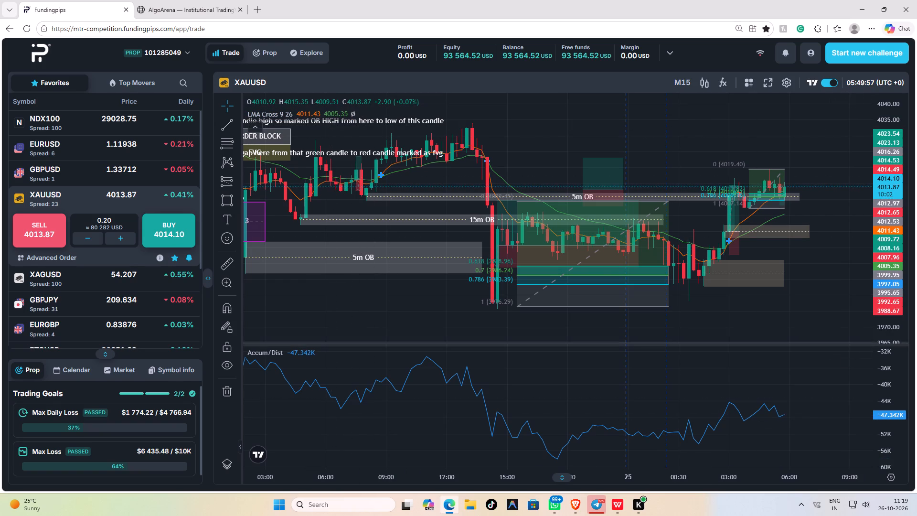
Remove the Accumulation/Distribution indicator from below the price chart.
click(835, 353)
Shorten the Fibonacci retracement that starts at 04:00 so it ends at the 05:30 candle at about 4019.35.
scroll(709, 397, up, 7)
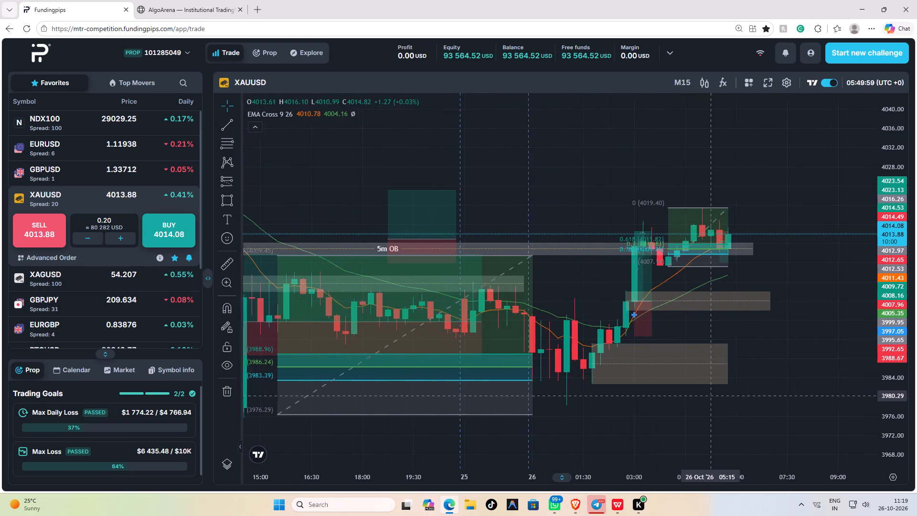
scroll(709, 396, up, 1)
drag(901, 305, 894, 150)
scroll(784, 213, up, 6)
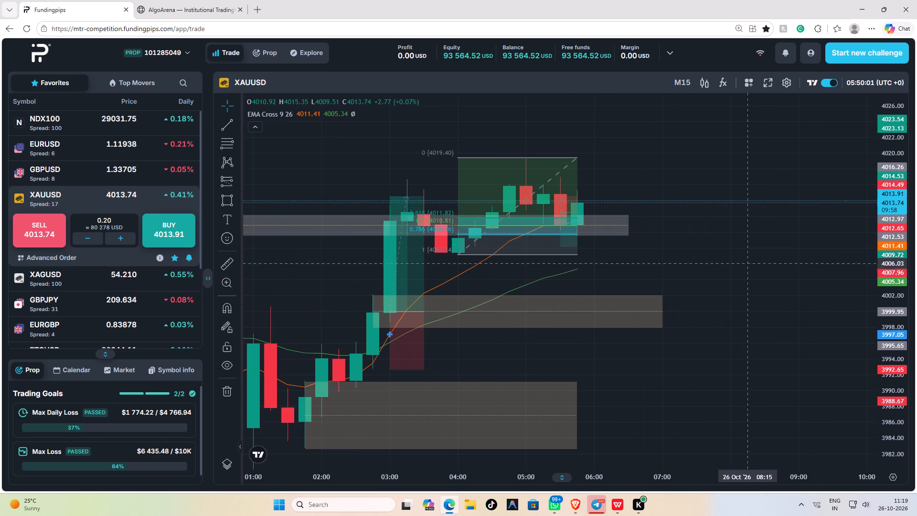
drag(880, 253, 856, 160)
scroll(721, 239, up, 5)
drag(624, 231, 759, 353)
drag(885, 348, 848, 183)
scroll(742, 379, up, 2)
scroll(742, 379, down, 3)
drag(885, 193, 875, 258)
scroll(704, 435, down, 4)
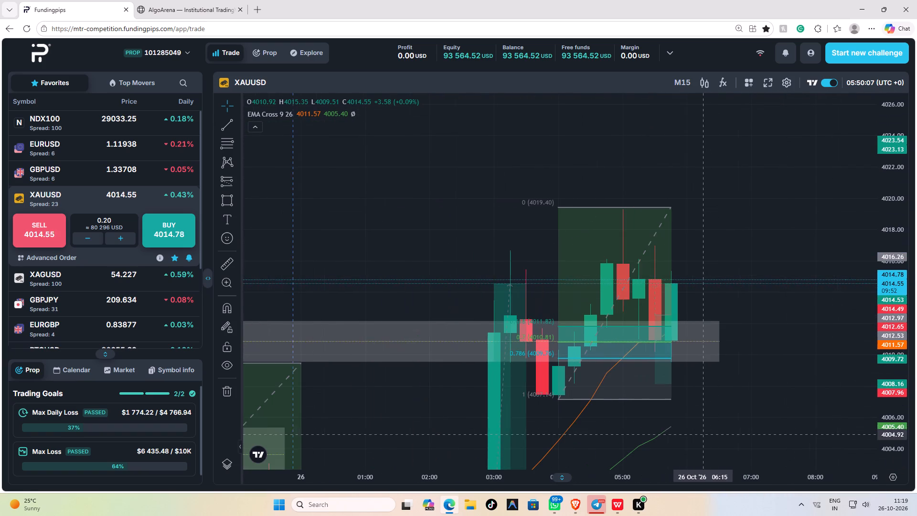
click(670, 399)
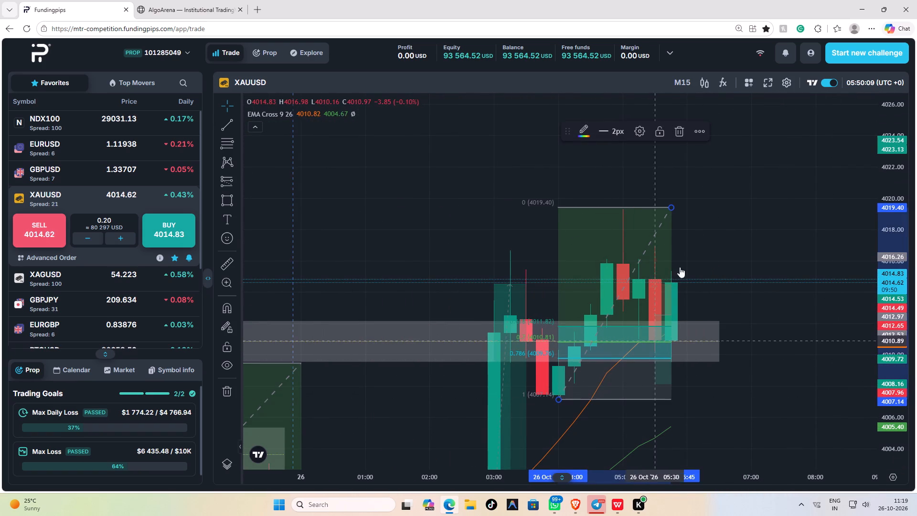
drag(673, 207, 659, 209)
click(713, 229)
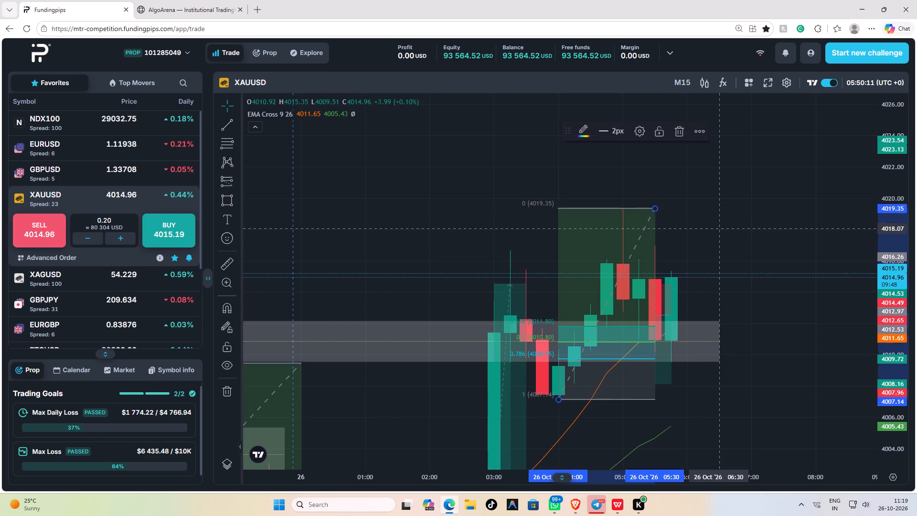
Collapse the width of the short position drawing that starts at 05:30 so it also ends at 05:30.
scroll(742, 394, up, 1)
click(639, 307)
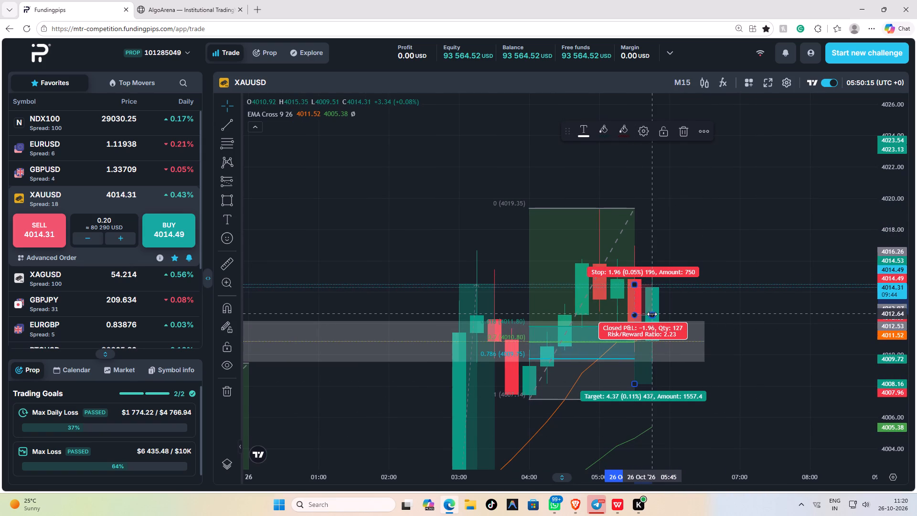
drag(652, 314, 756, 312)
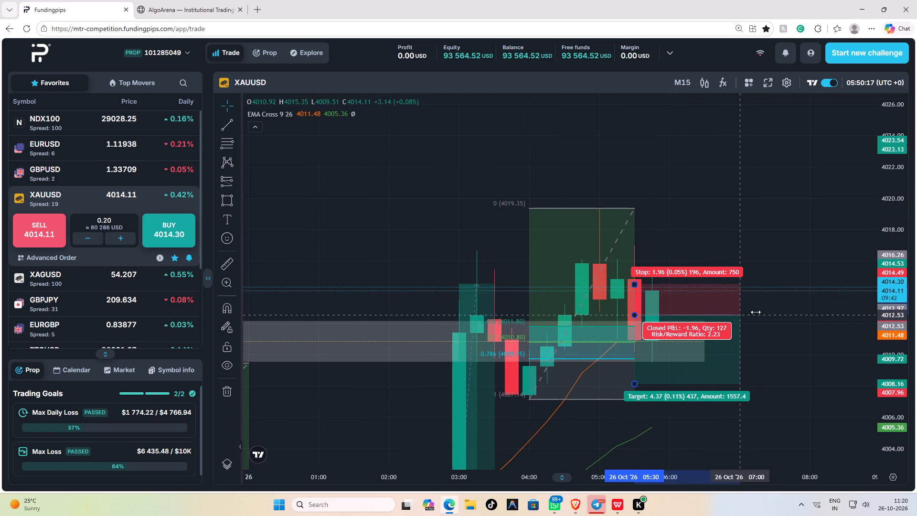
drag(756, 312, 638, 314)
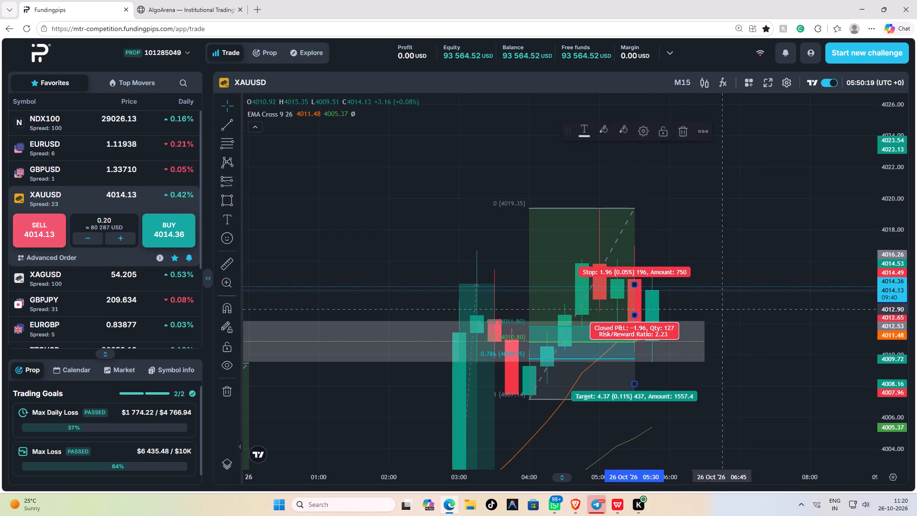
click(776, 308)
Adjust the target of the short position drawing at the 05:30 candle to about 4008.27.
scroll(746, 362, up, 2)
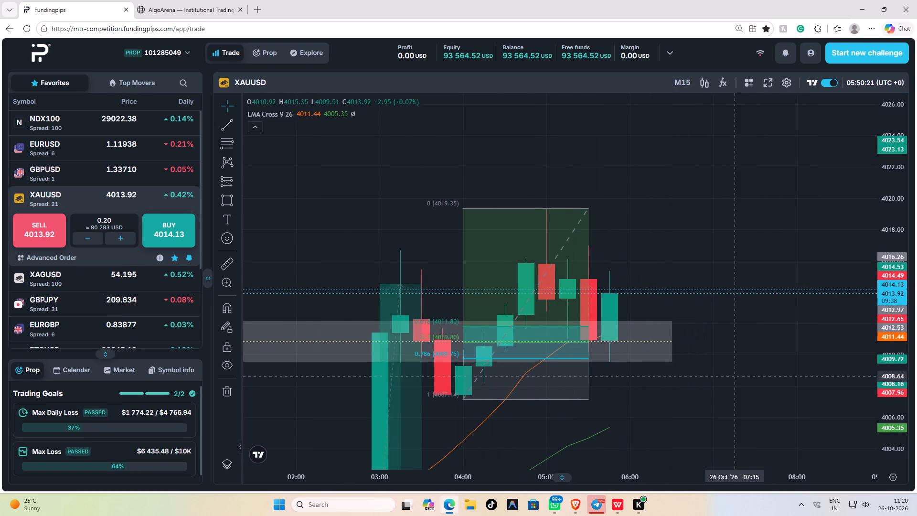
scroll(721, 400, up, 2)
drag(633, 404, 700, 408)
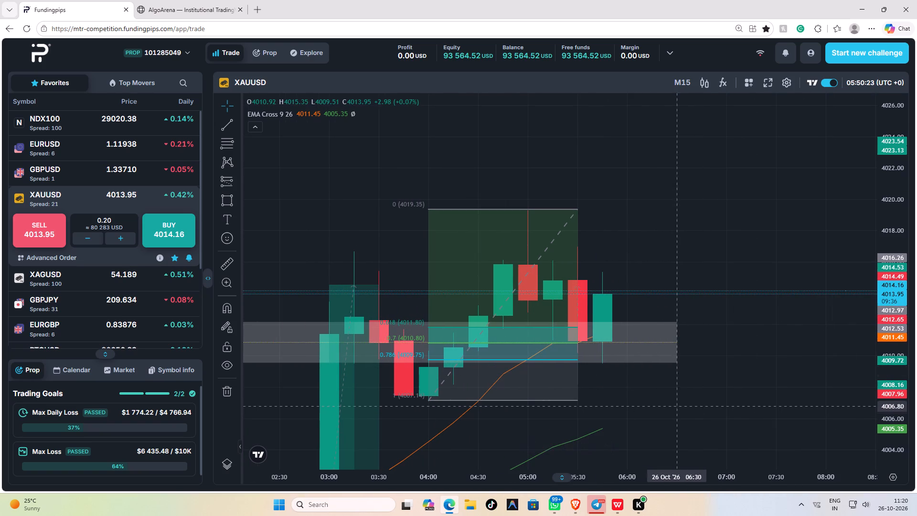
click(581, 313)
click(579, 302)
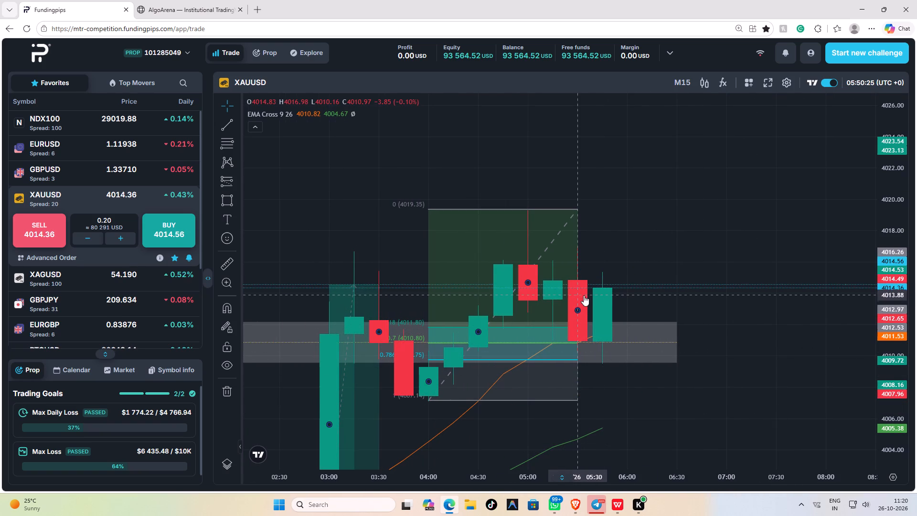
click(584, 295)
click(580, 287)
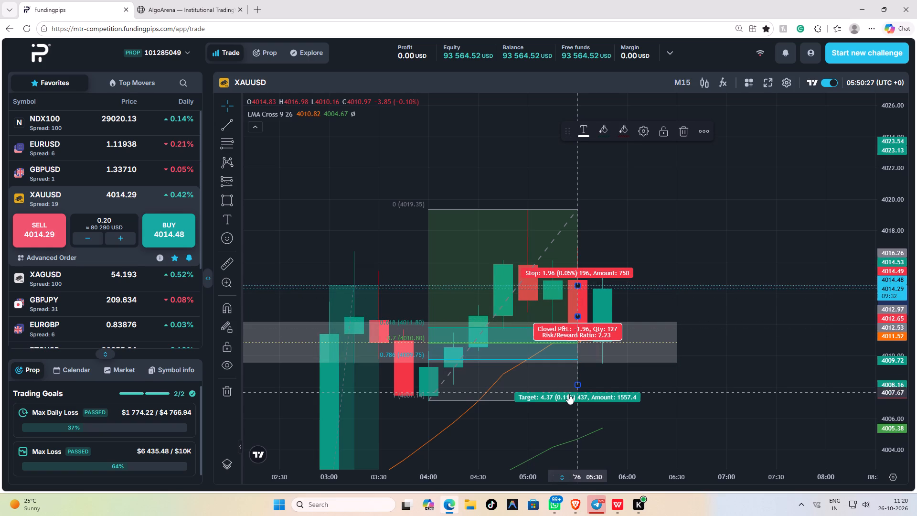
drag(578, 384, 559, 383)
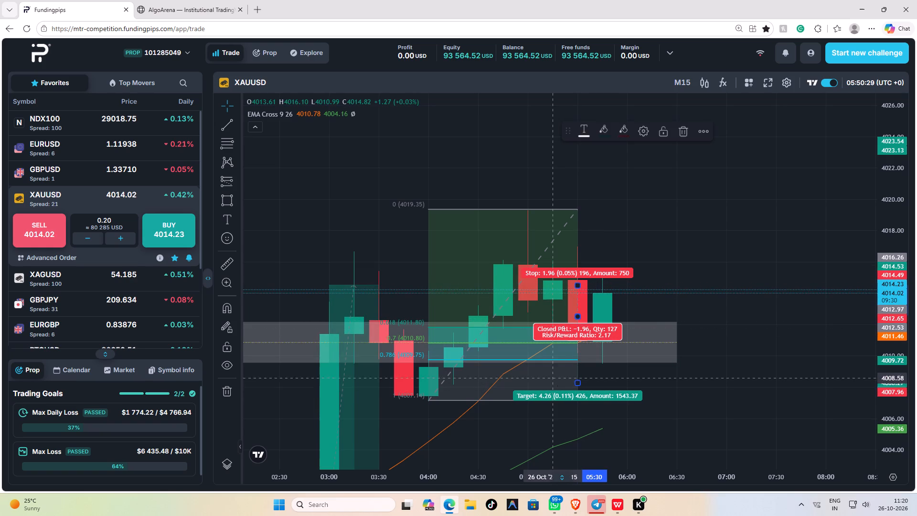
Shorten the Fibonacci retracement that starts at 04:00 so it ends at the 05:15 candle at about 4019.21.
drag(579, 209, 573, 209)
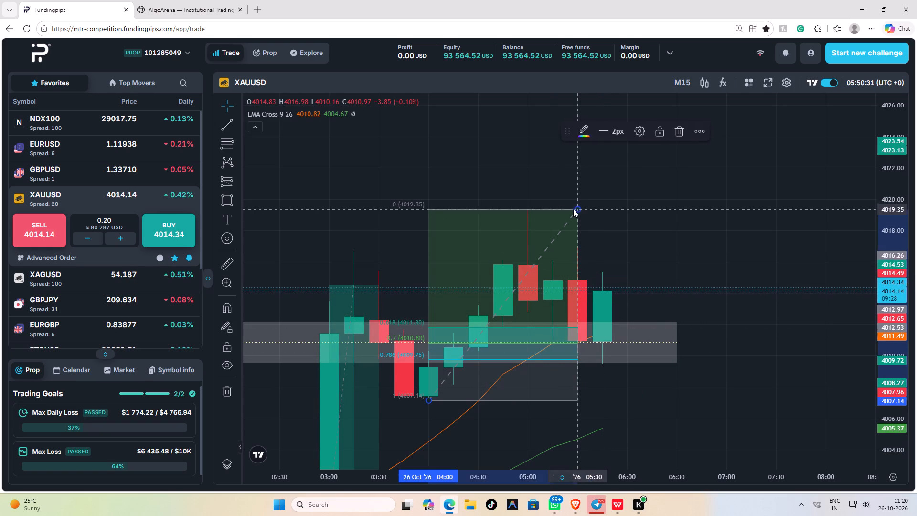
drag(573, 209, 547, 212)
click(637, 234)
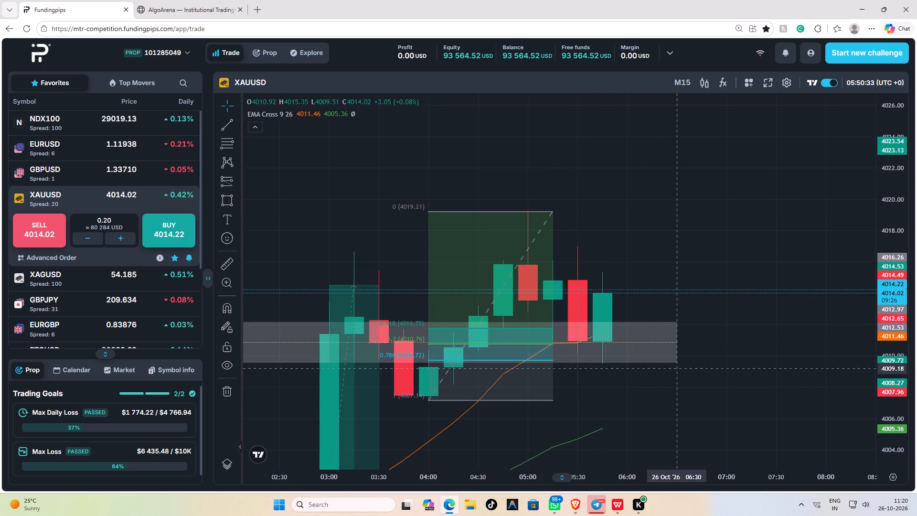
Extend the grey order block zone around 4011 so its later end reaches 07:00 on 26 Oct.
scroll(669, 390, up, 3)
drag(891, 190, 871, 279)
scroll(831, 332, down, 9)
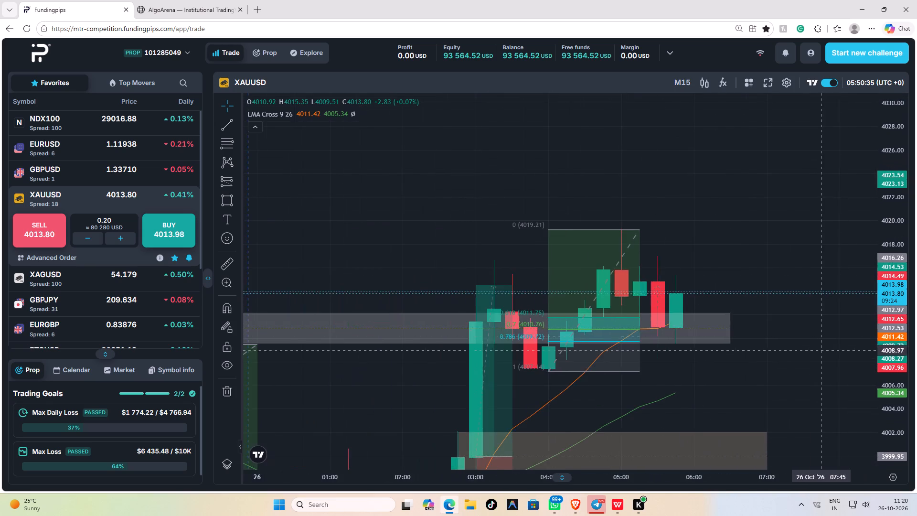
scroll(825, 354, down, 2)
drag(801, 348, 722, 285)
scroll(699, 292, up, 3)
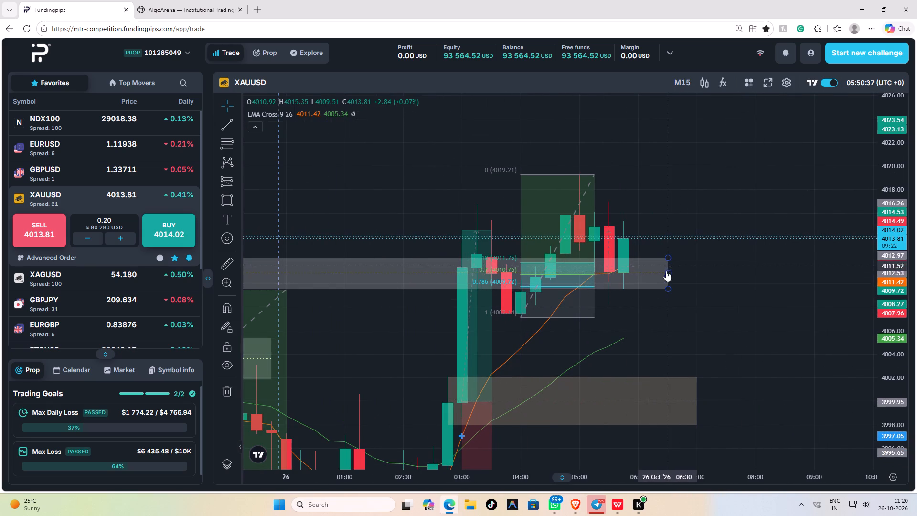
click(666, 271)
drag(666, 273, 698, 271)
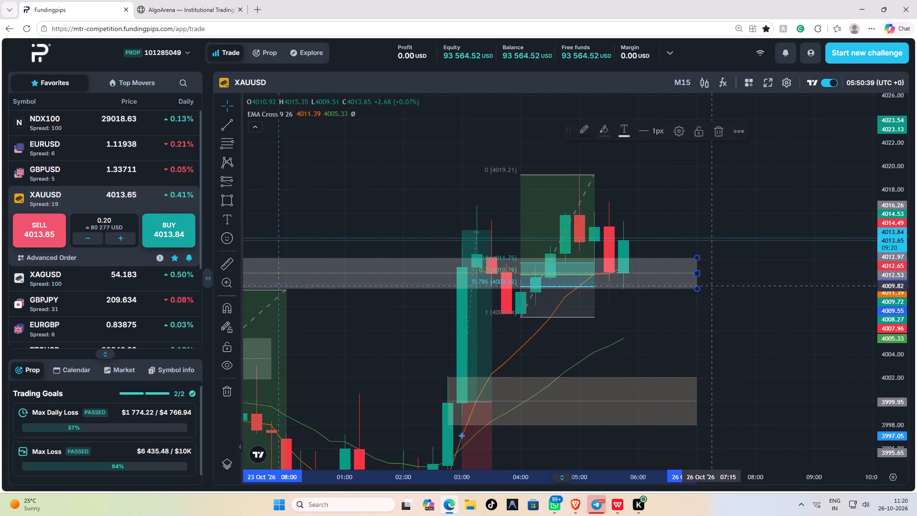
click(717, 314)
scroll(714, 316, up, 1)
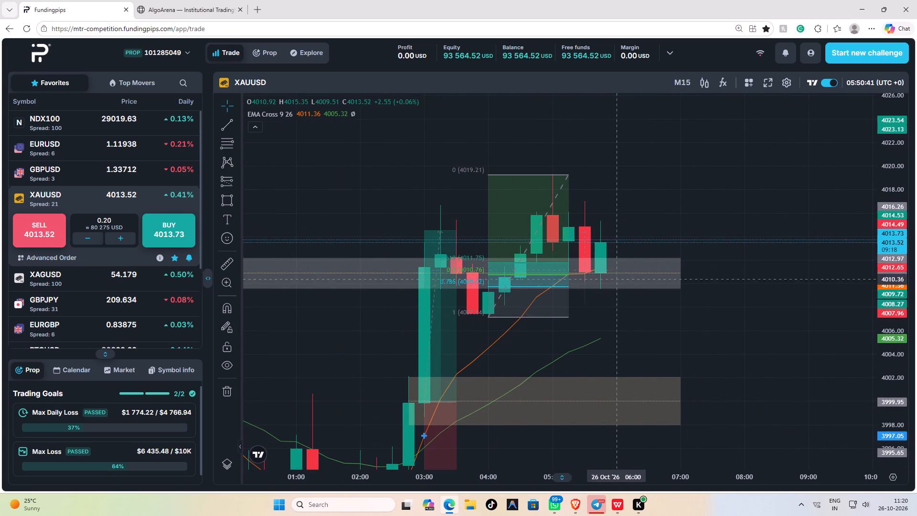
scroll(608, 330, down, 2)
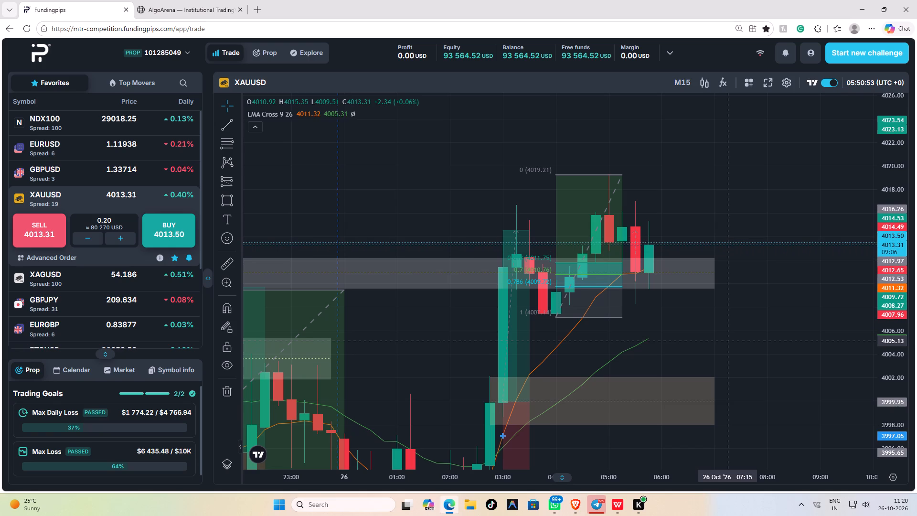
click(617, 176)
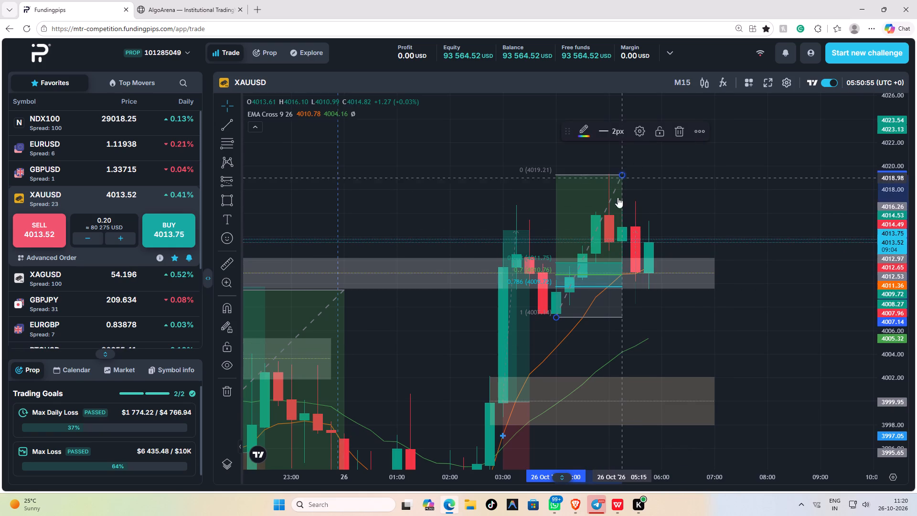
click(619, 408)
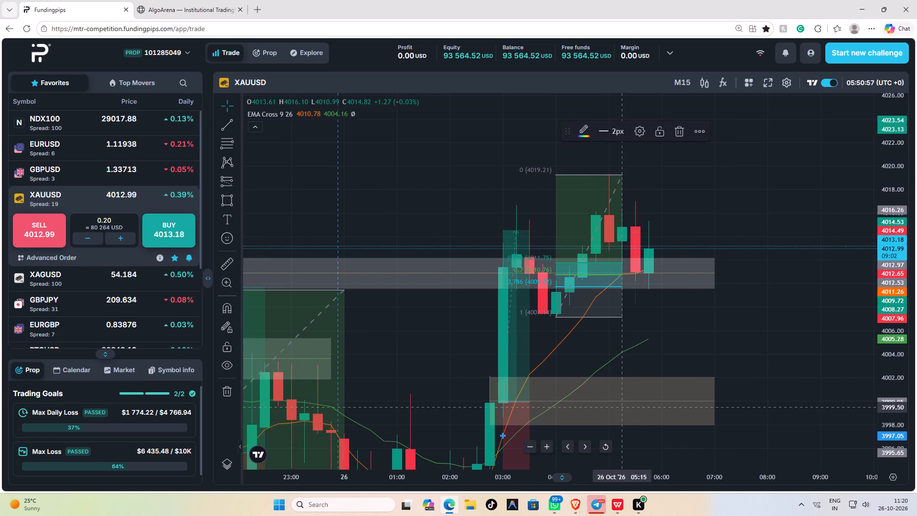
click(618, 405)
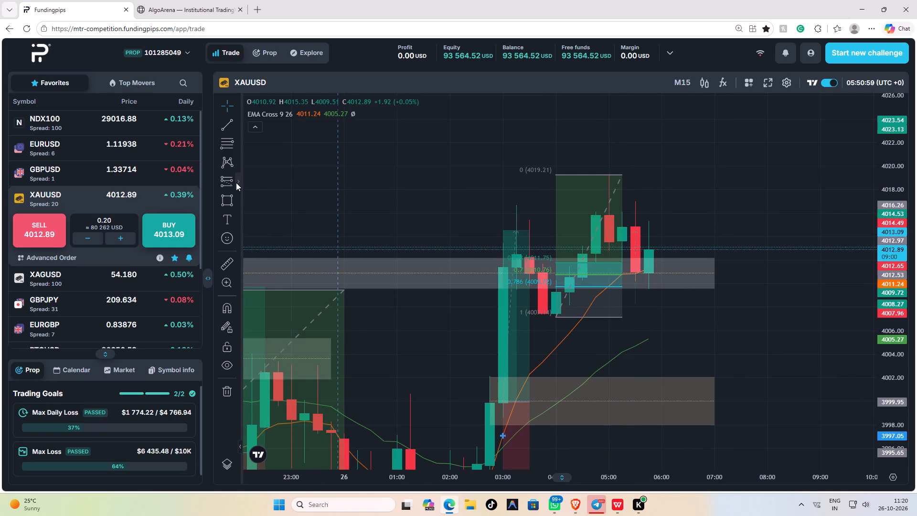
Place a short position drawing at the 05:45 candle with its entry at about 4010.85.
click(236, 183)
click(272, 209)
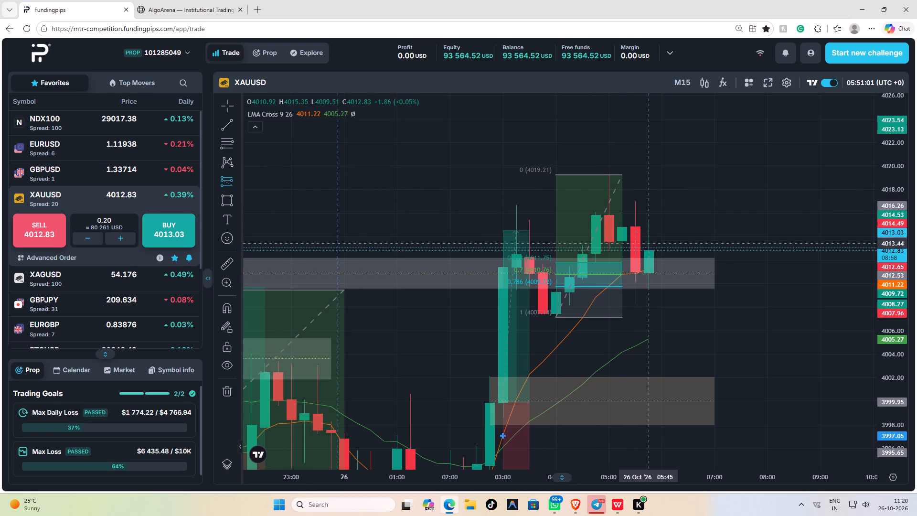
click(649, 274)
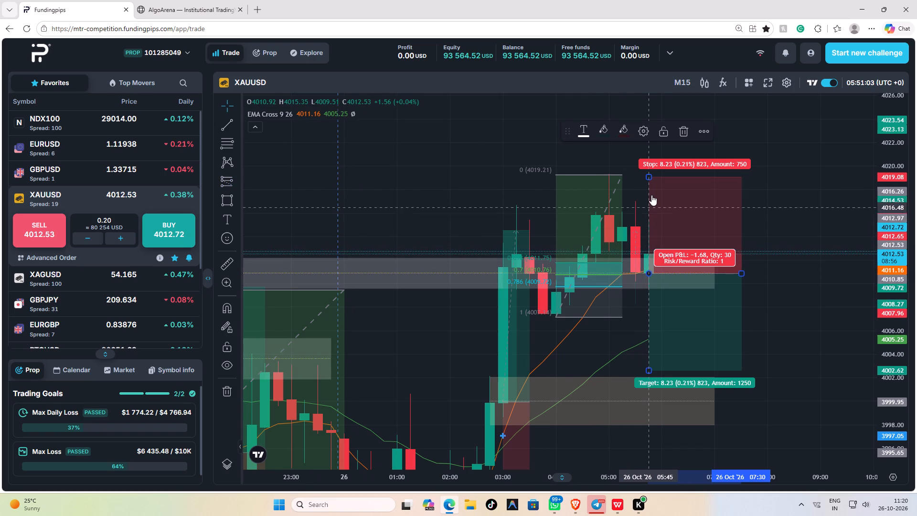
click(649, 176)
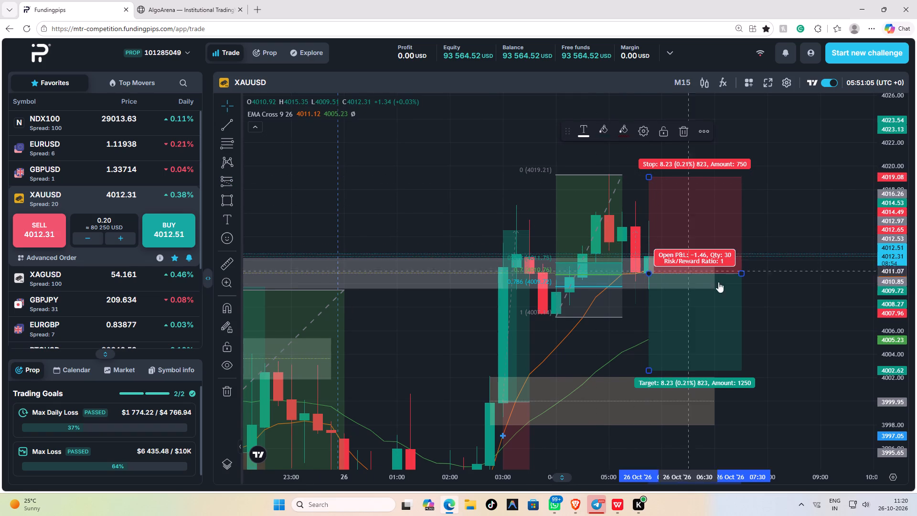
Lower the target of the 05:45 short position drawing to about 3994.35, for a risk/reward ratio of 2.
scroll(757, 269, down, 1)
drag(891, 210, 859, 332)
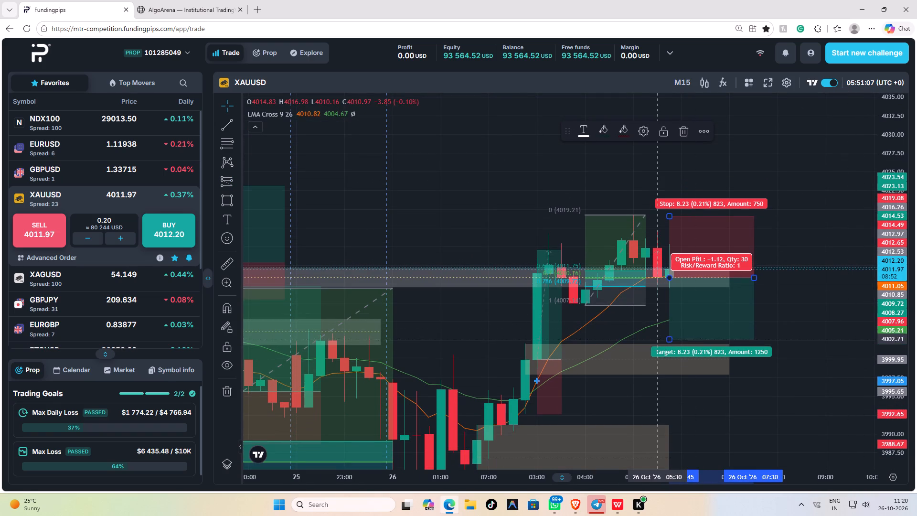
drag(669, 339, 661, 398)
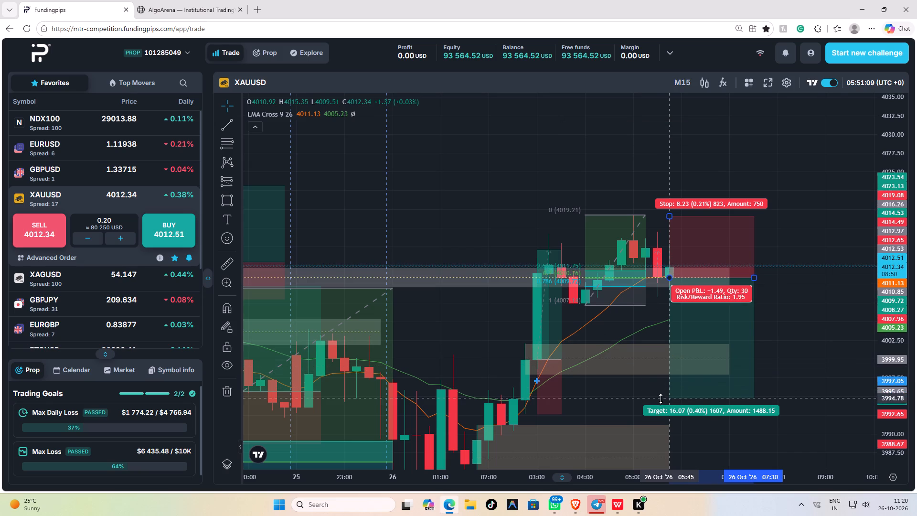
drag(661, 398, 657, 402)
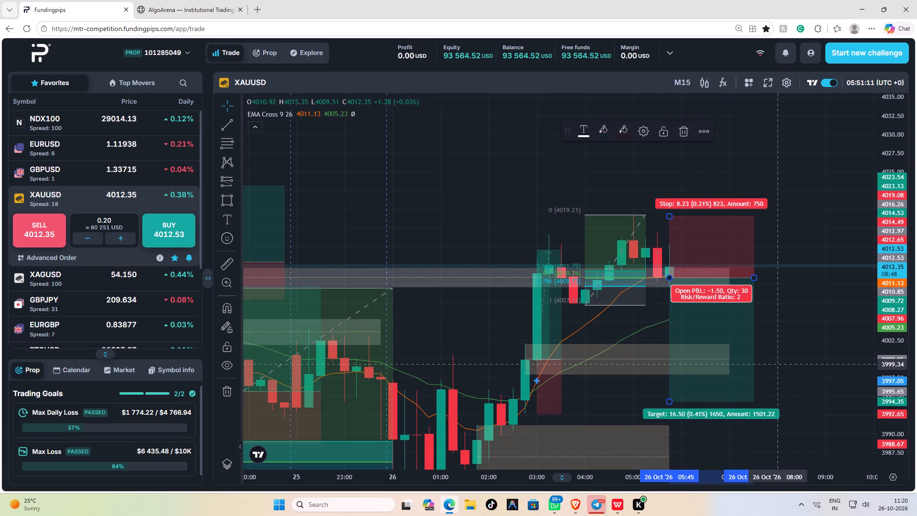
click(776, 364)
Examine the planned 05:45 short against the surrounding price action, the earlier 5m and 15m order blocks and the Fibonacci drawings.
scroll(776, 364, down, 2)
drag(886, 317, 892, 259)
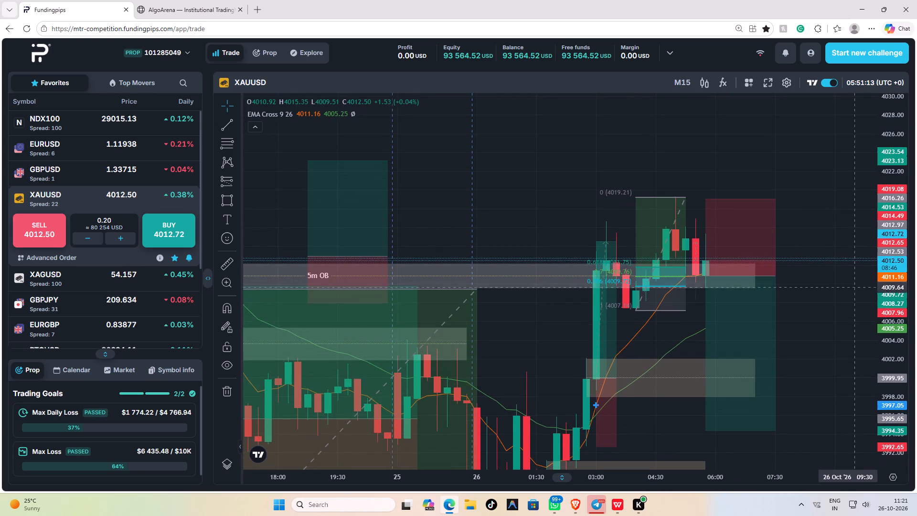
scroll(841, 297, up, 1)
scroll(841, 297, down, 1)
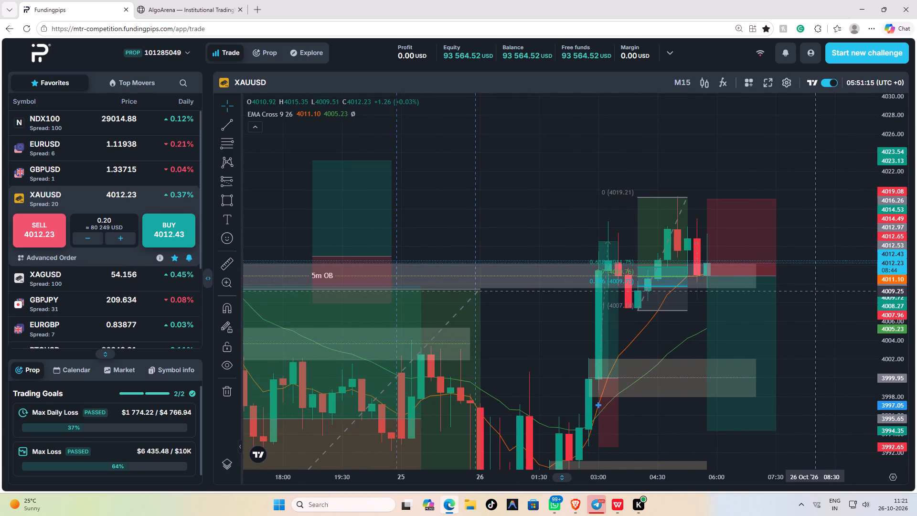
scroll(813, 291, down, 2)
drag(888, 206, 877, 320)
scroll(856, 318, down, 7)
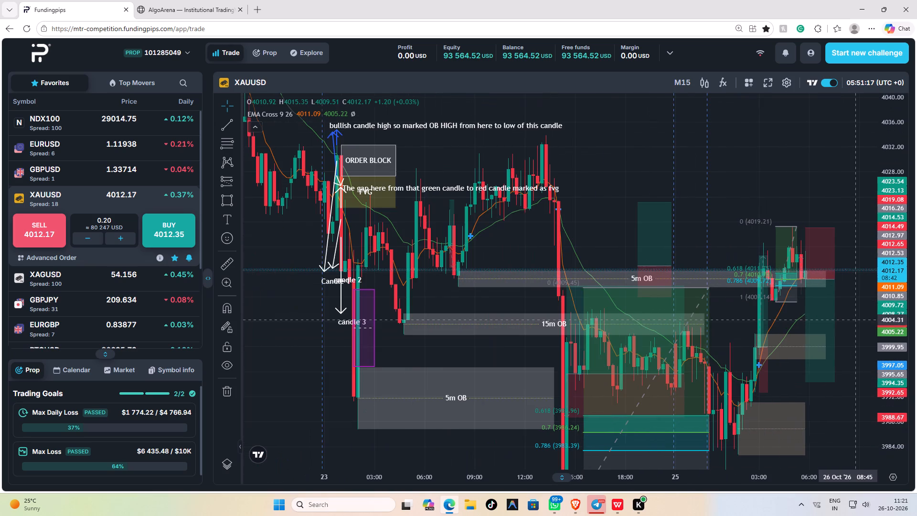
drag(752, 158, 609, 109)
drag(897, 173, 895, 186)
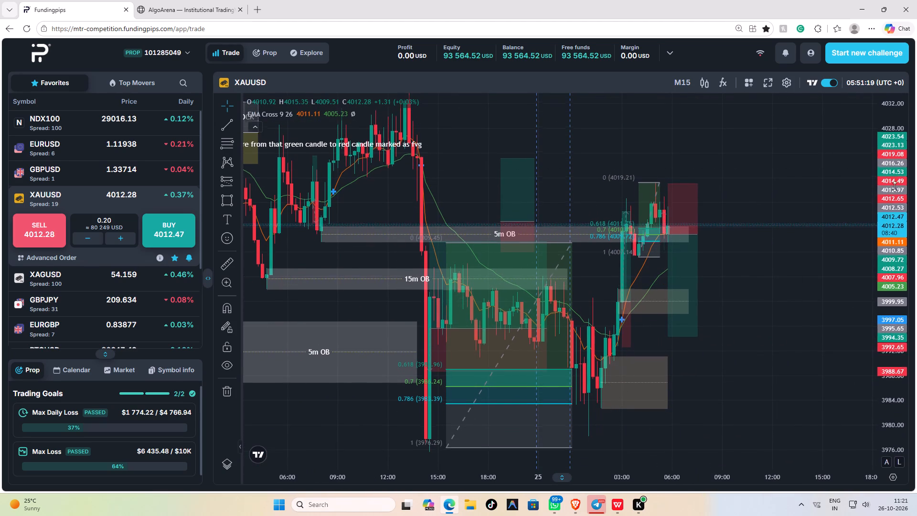
drag(895, 186, 880, 292)
scroll(558, 155, down, 4)
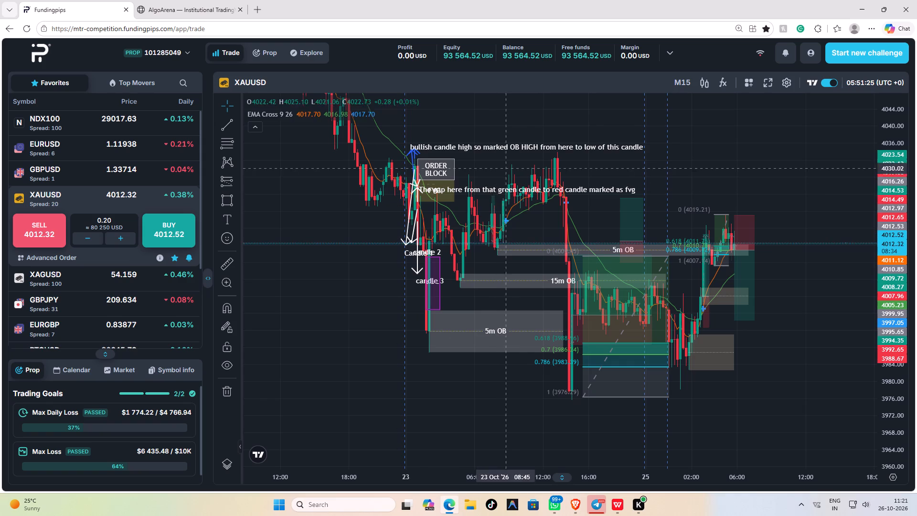
scroll(729, 199, up, 14)
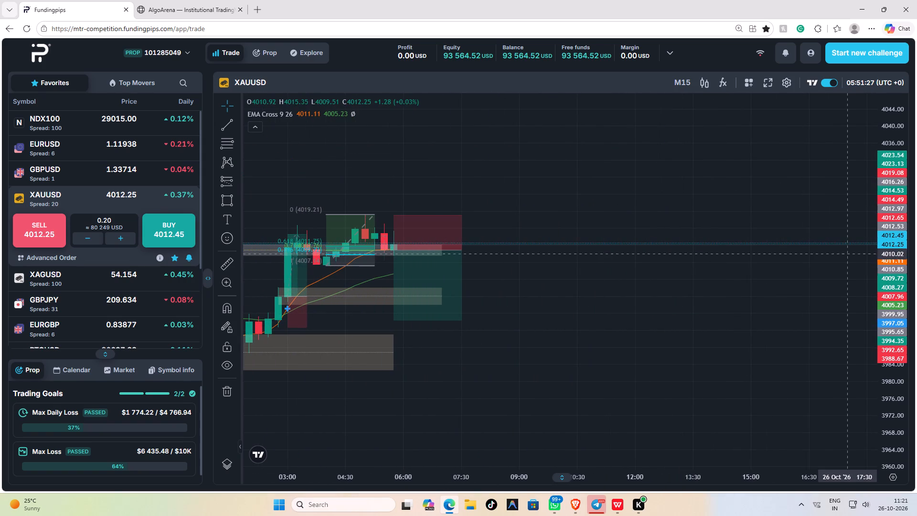
drag(893, 265, 906, 129)
scroll(622, 232, up, 5)
drag(473, 250, 728, 270)
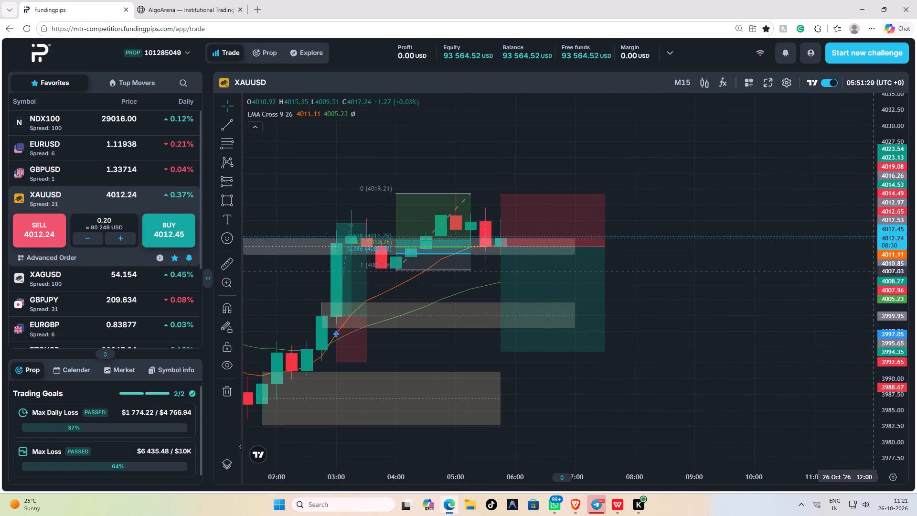
drag(884, 254, 892, 147)
scroll(671, 258, up, 4)
drag(635, 273, 790, 272)
drag(898, 275, 897, 168)
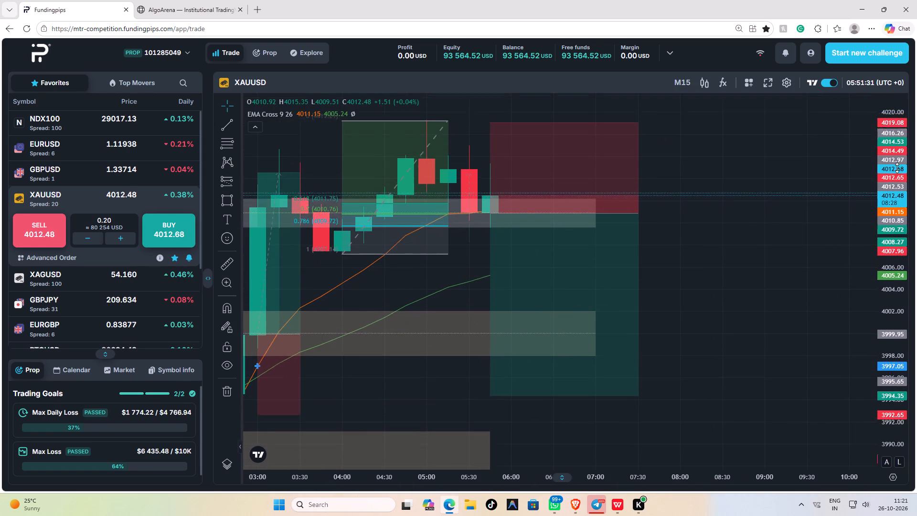
drag(897, 168, 896, 157)
scroll(785, 269, down, 3)
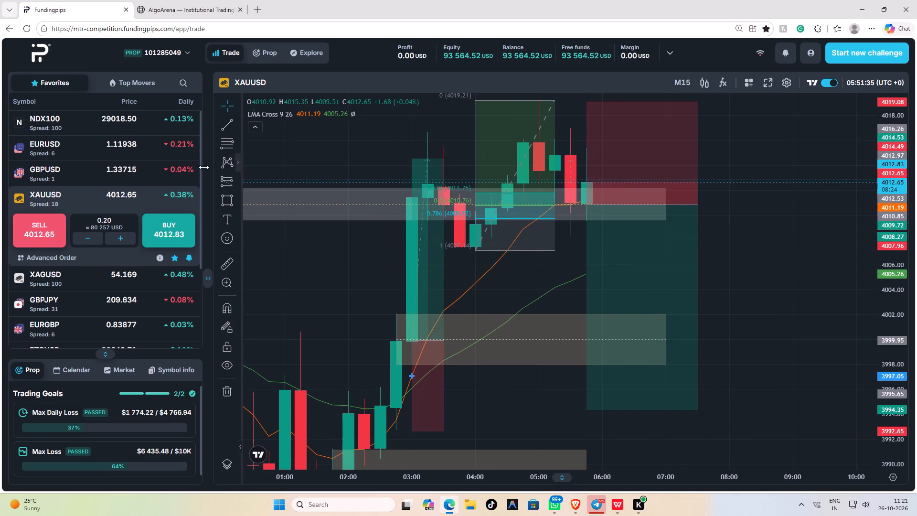
Open a 0.20-lot market sell position on XAUUSD.
click(27, 235)
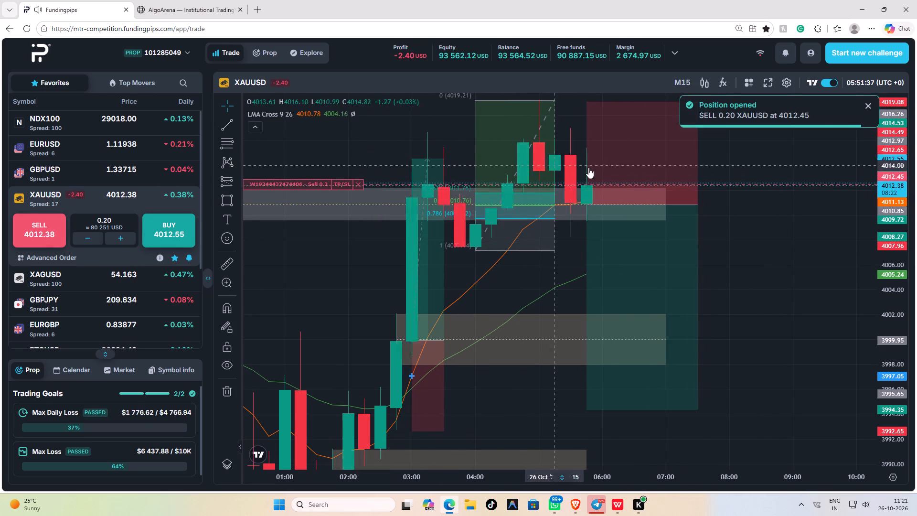
Set the open XAUUSD sell position's take profit to about 3995.24.
click(340, 186)
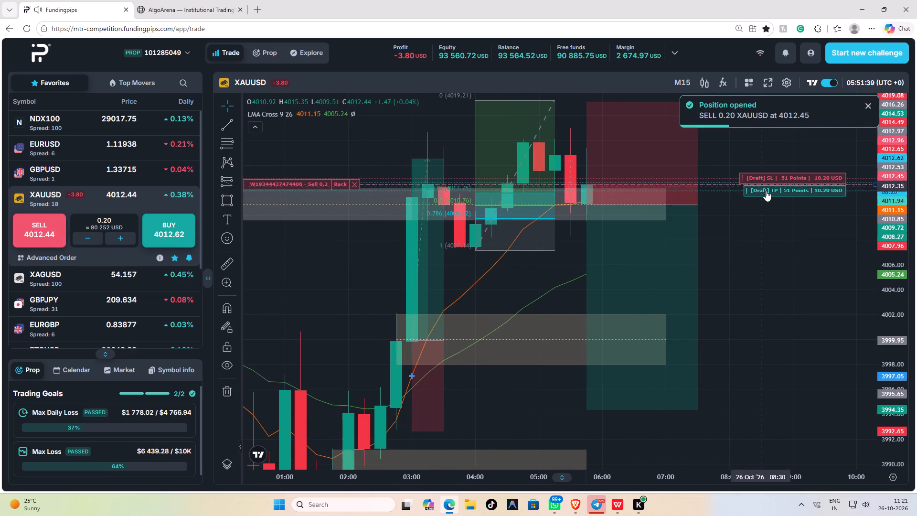
drag(766, 191, 757, 399)
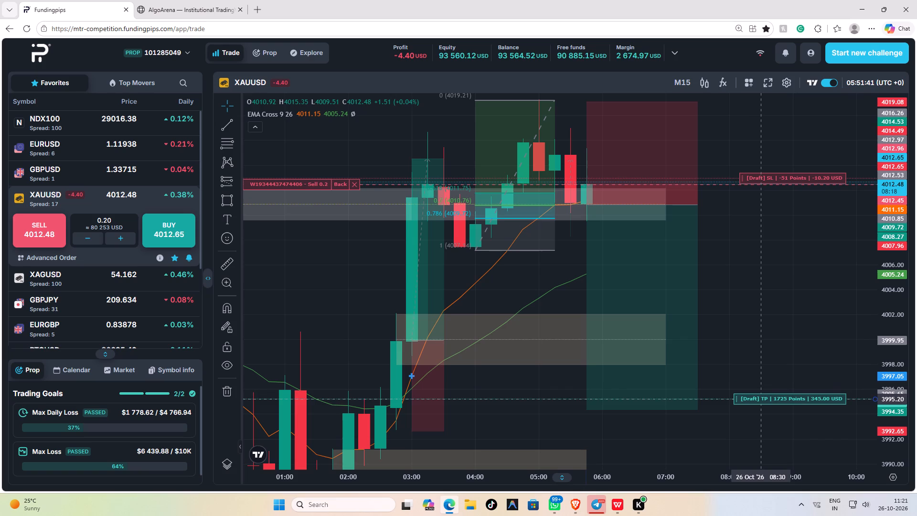
drag(757, 399, 757, 399)
Set the open XAUUSD sell position's stop loss to about 4019.27, around the Fibonacci 0 level.
drag(760, 221, 759, 268)
drag(783, 217, 783, 142)
click(776, 187)
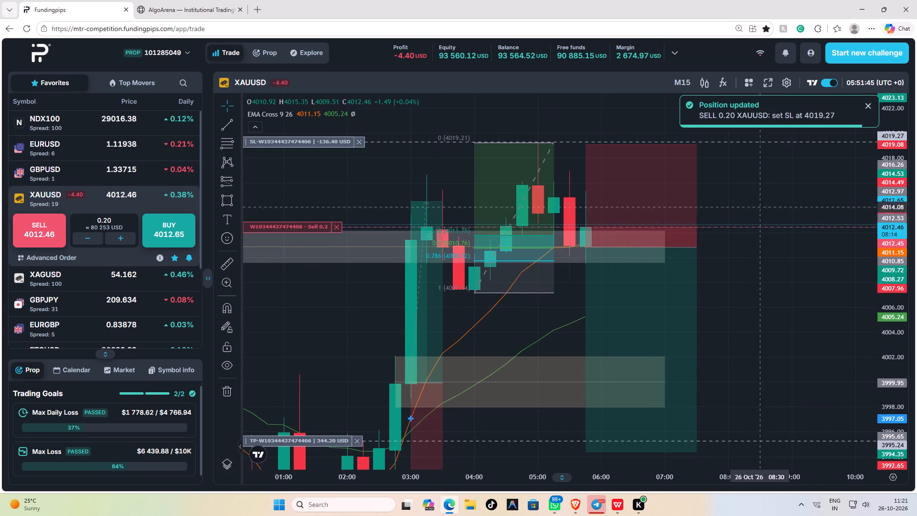
Move the 05:45 short position drawing up so its entry sits at about 4012.41, near the open trade's entry.
drag(625, 282, 624, 263)
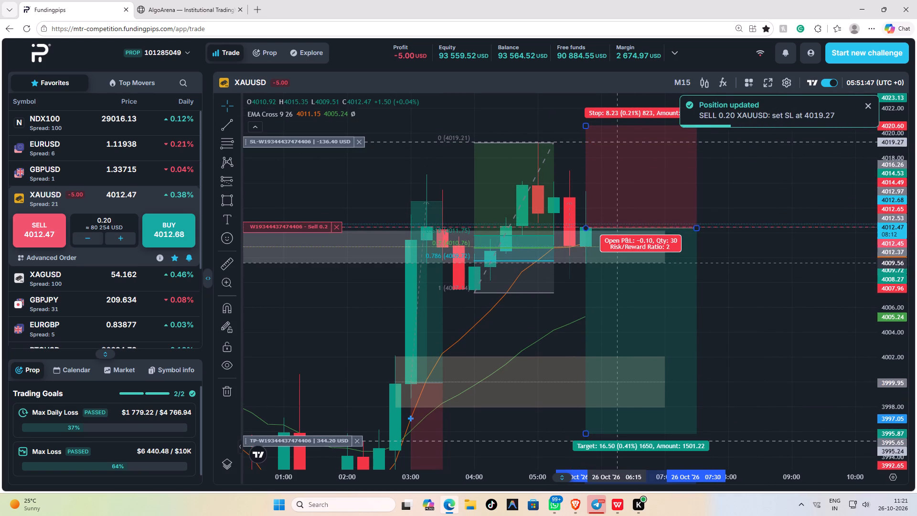
drag(624, 263, 624, 263)
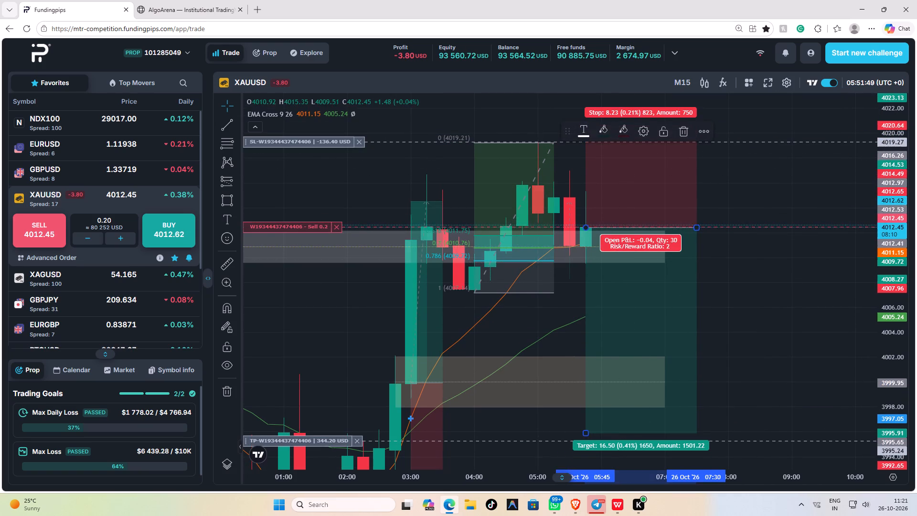